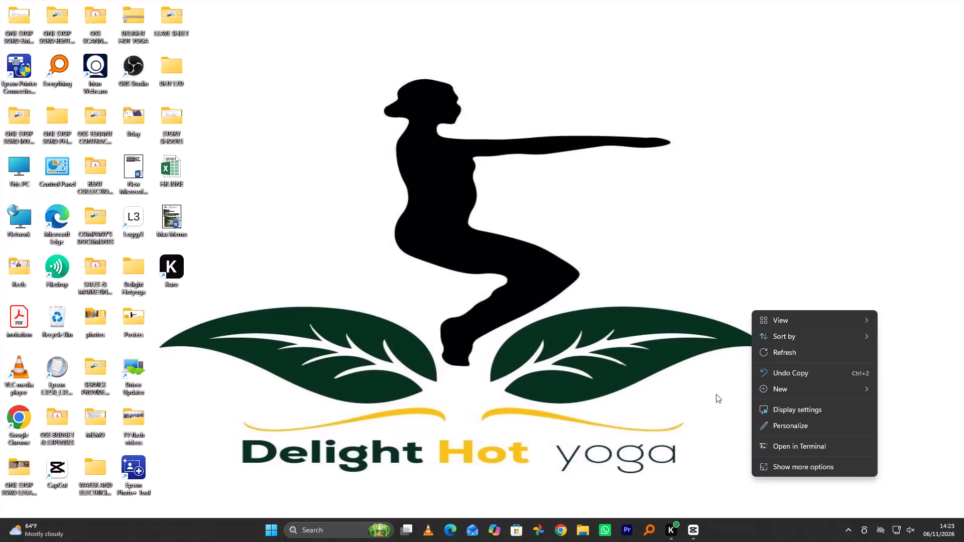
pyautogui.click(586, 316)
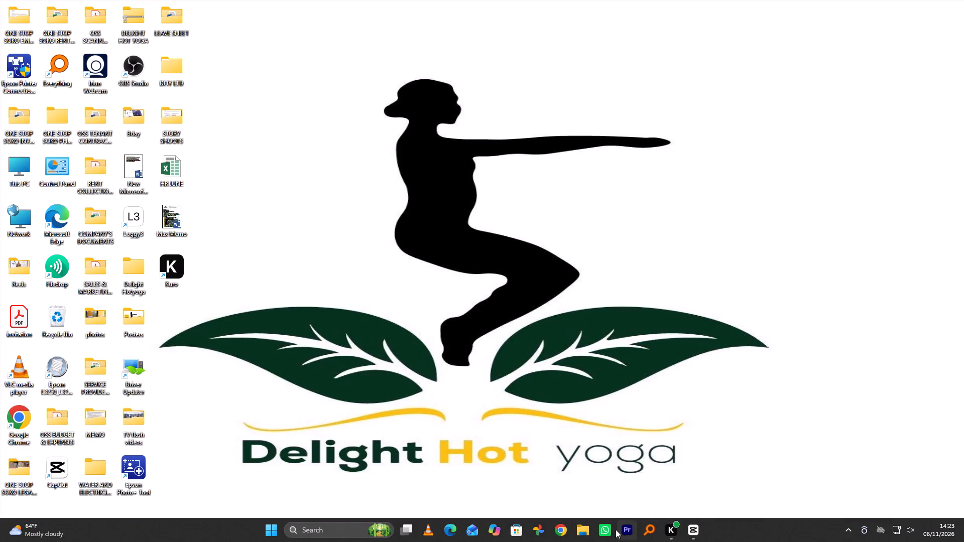
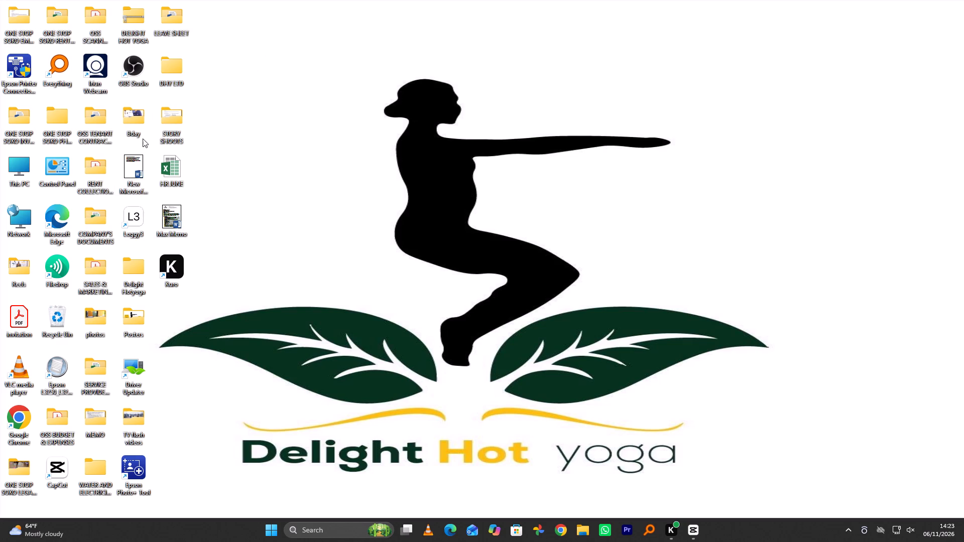
# Open the May 2025 workbook from the desktop folder DHY LTD, under 2026, FINANCIAL REPORTS, Financial 2025, Payment vounchers.
pyautogui.doubleClick(173, 71)
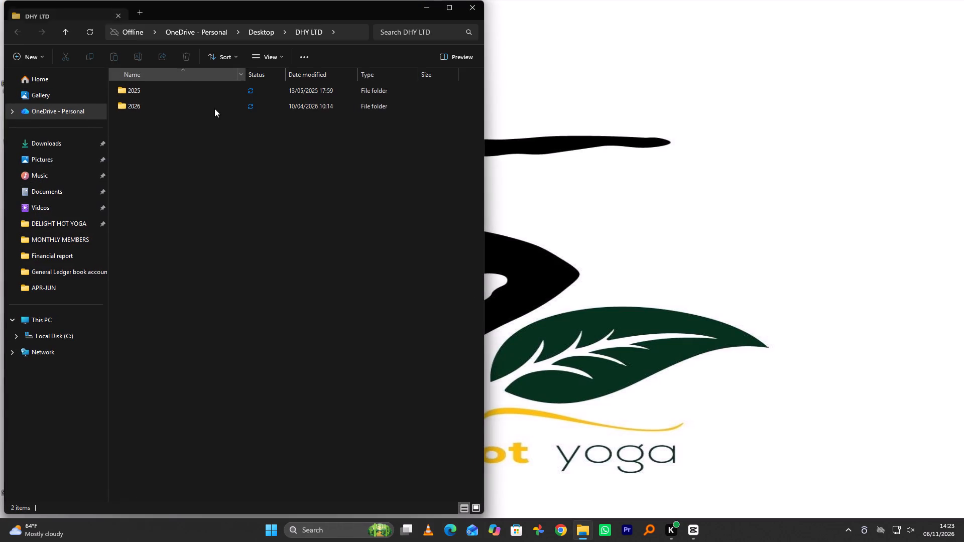
pyautogui.doubleClick(208, 105)
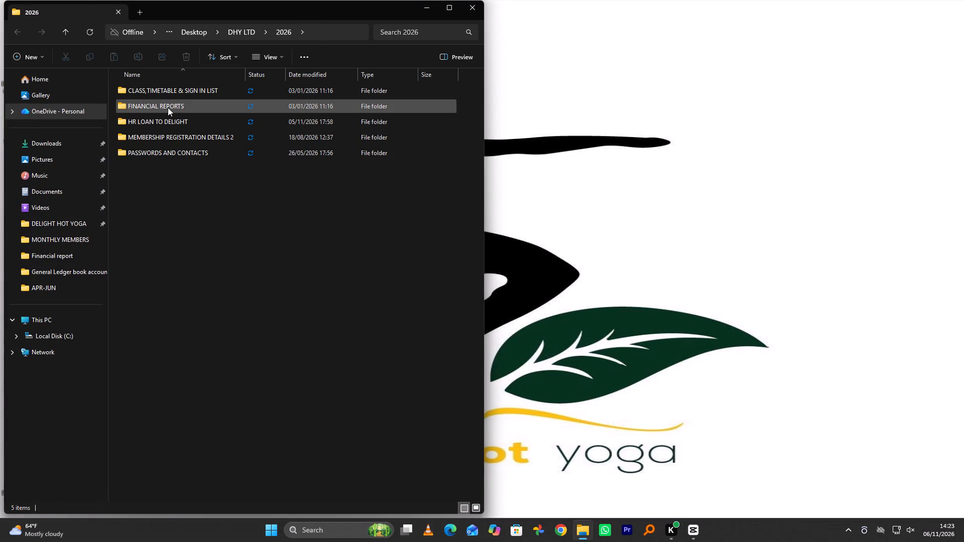
pyautogui.doubleClick(177, 104)
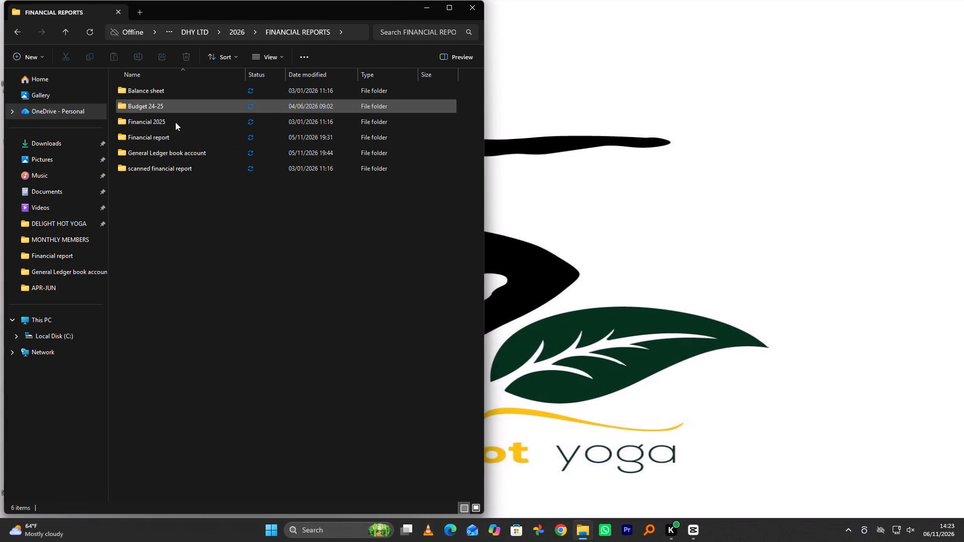
pyautogui.doubleClick(175, 123)
pyautogui.doubleClick(160, 137)
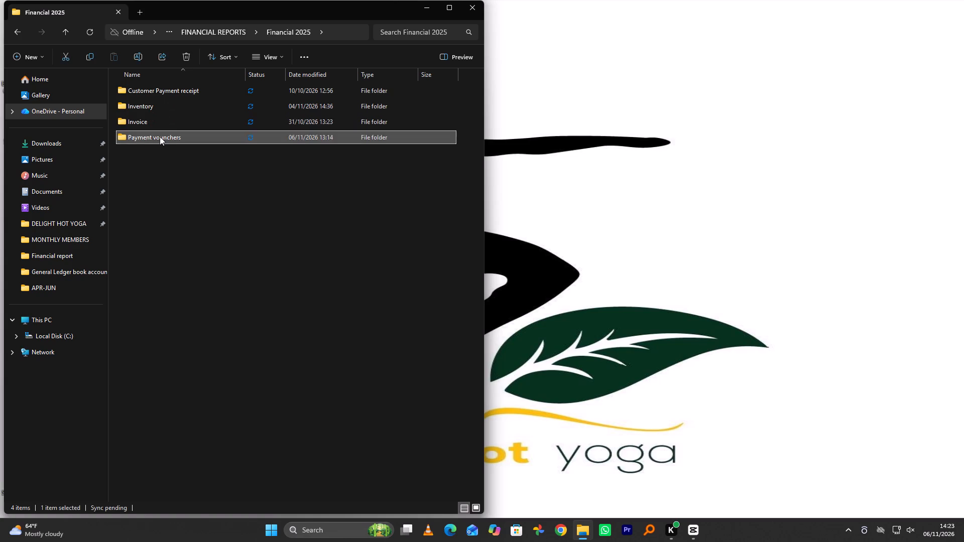
pyautogui.doubleClick(161, 211)
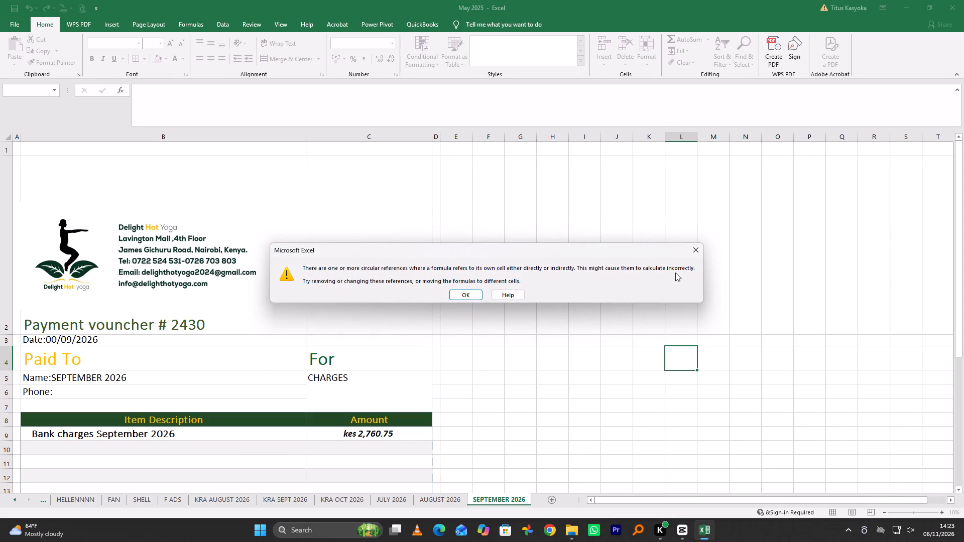
# Dismiss the circular reference warning.
pyautogui.click(695, 250)
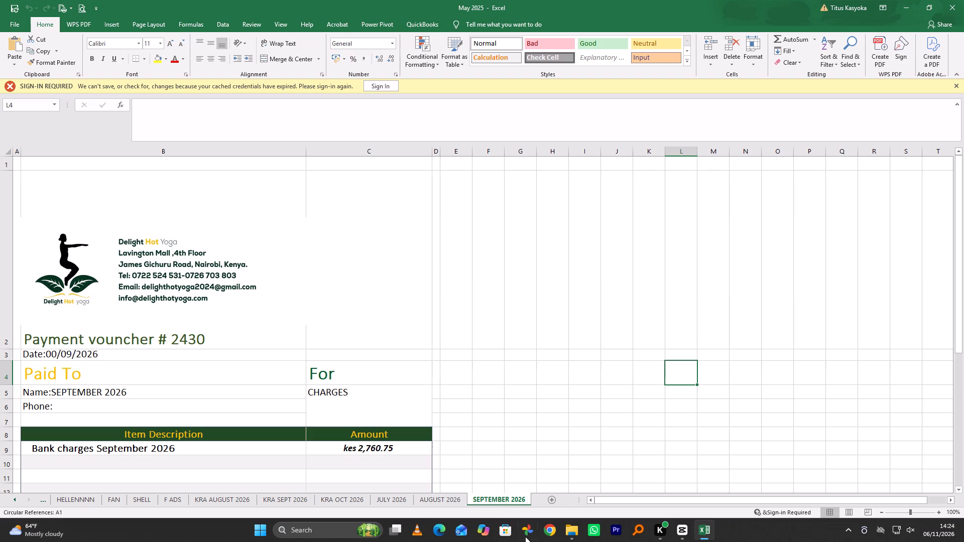
# Check the voucher on the AUGUST 2026 sheet and return to the SEPTEMBER 2026 sheet.
pyautogui.click(447, 501)
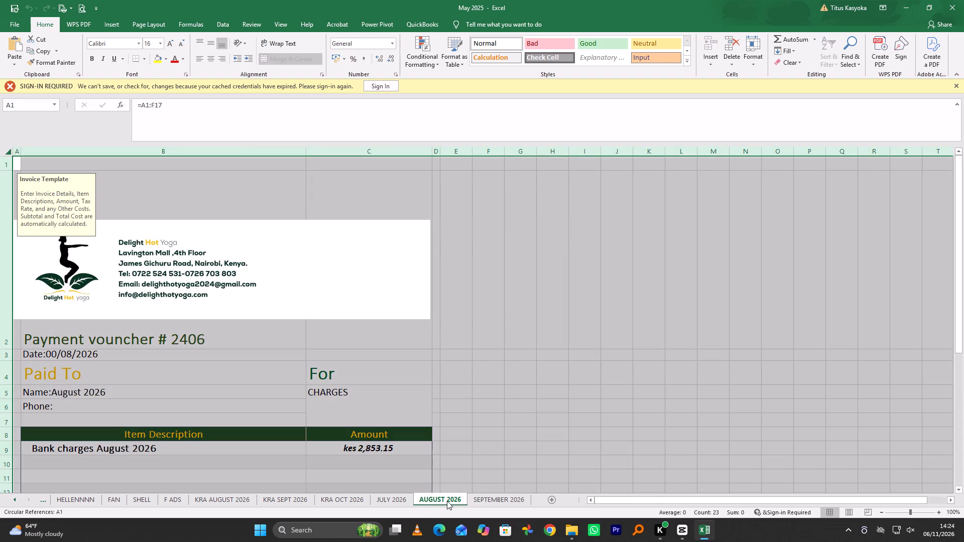
pyautogui.click(489, 502)
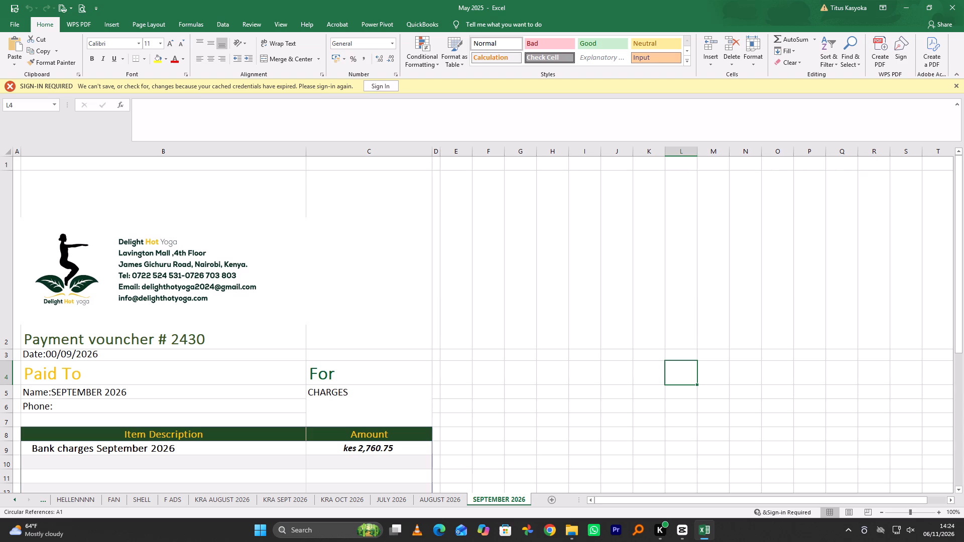
# Change the payment voucher number on the SEPTEMBER 2026 sheet to 2456.
pyautogui.scroll(1, 206, 353)
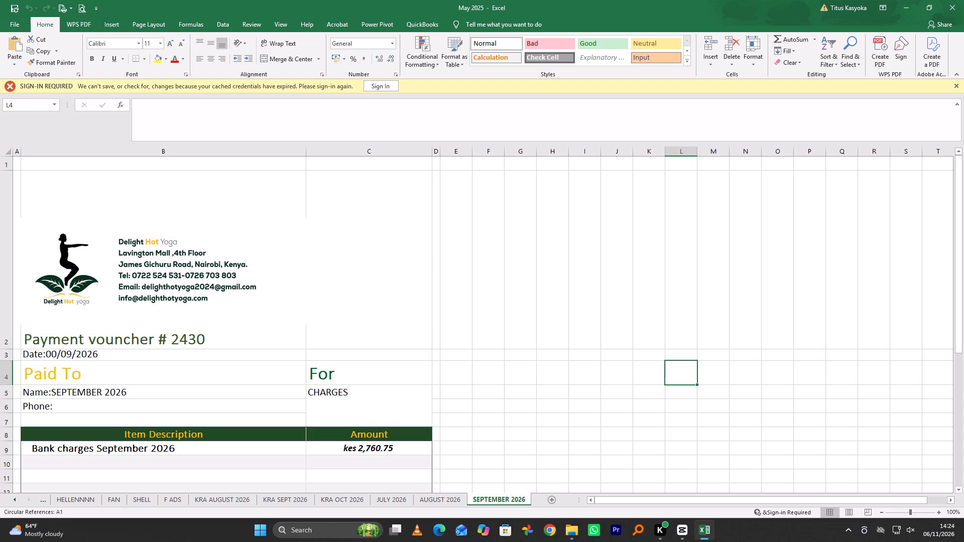
pyautogui.doubleClick(210, 339)
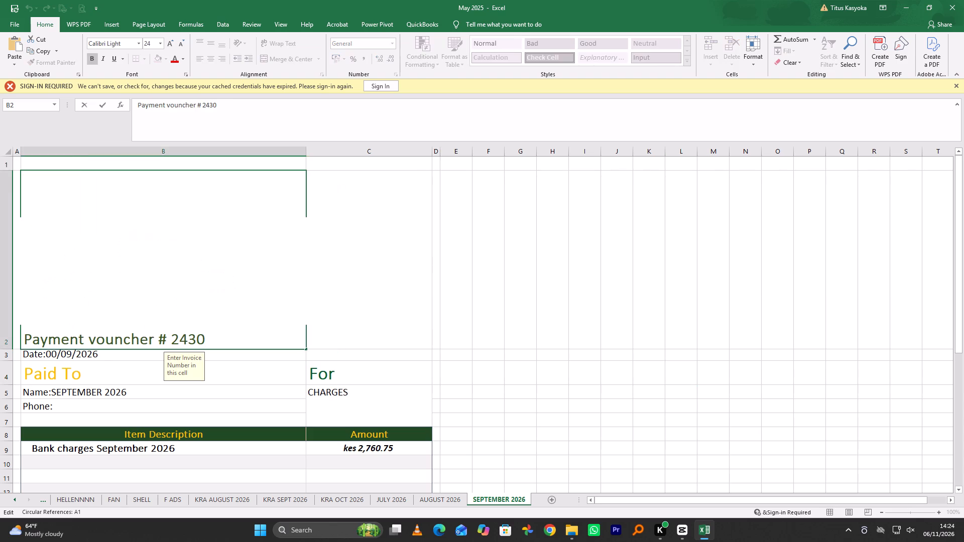
pyautogui.press('BackSpace')
pyautogui.press('BackSpace')
pyautogui.write('56')
pyautogui.moveTo(576, 344); pyautogui.dragTo(577, 349)
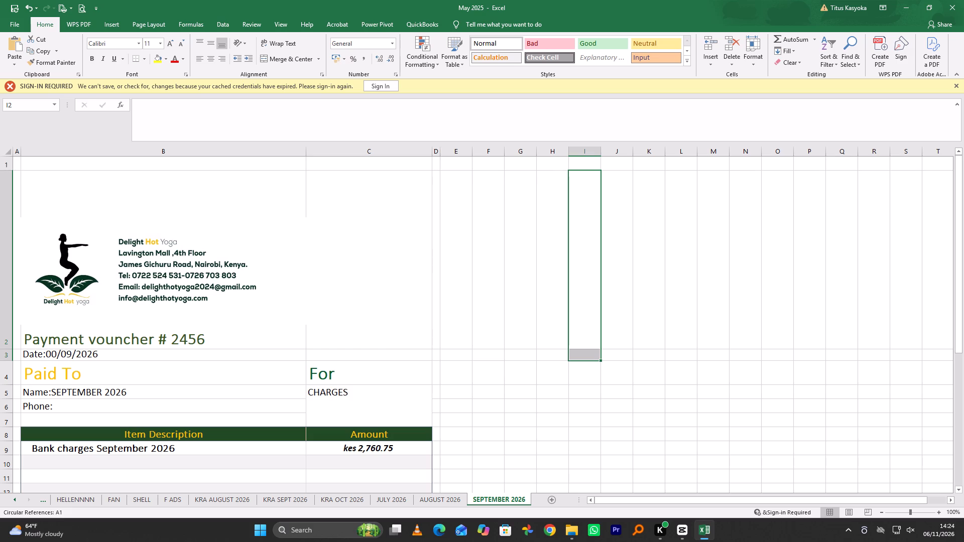
# Set the amount for the September 2026 bank charges item to kes3,124.75.
pyautogui.doubleClick(397, 449)
pyautogui.moveTo(397, 449); pyautogui.dragTo(364, 450)
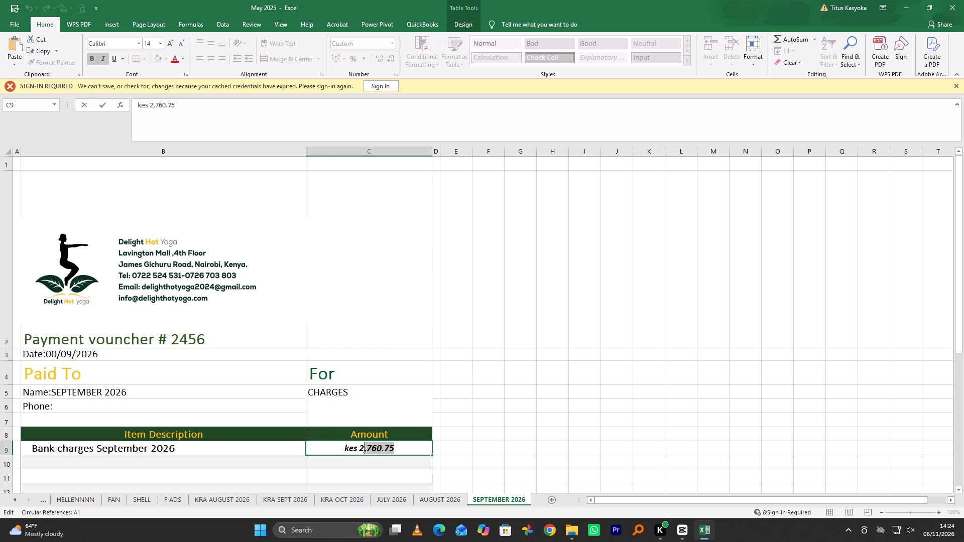
pyautogui.moveTo(364, 450); pyautogui.dragTo(357, 453)
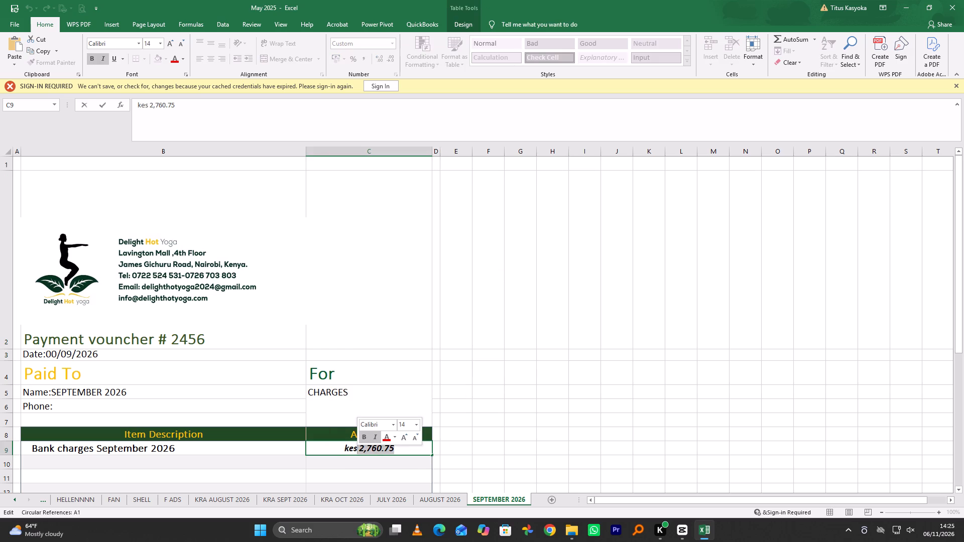
pyautogui.write('3,')
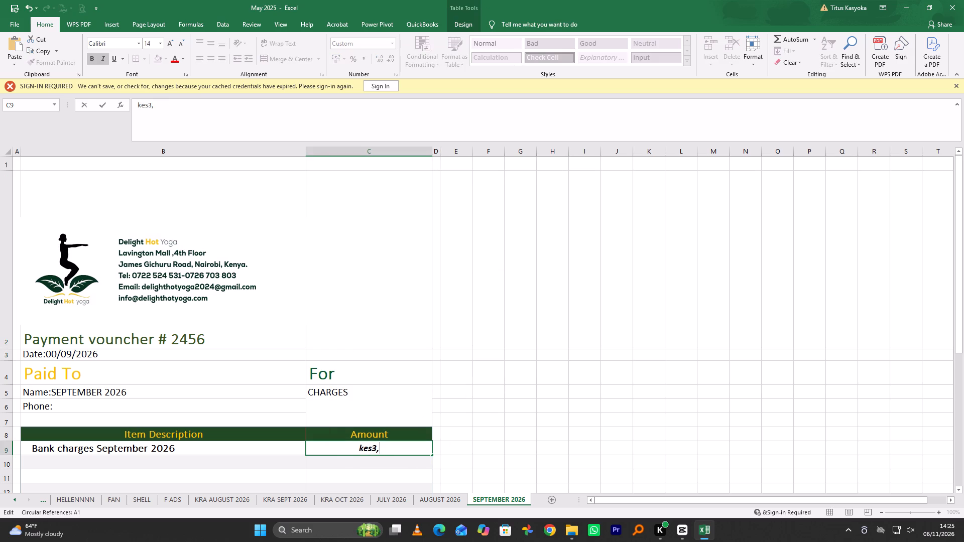
pyautogui.write('124')
pyautogui.press('.')
pyautogui.press('7')
pyautogui.press('5')
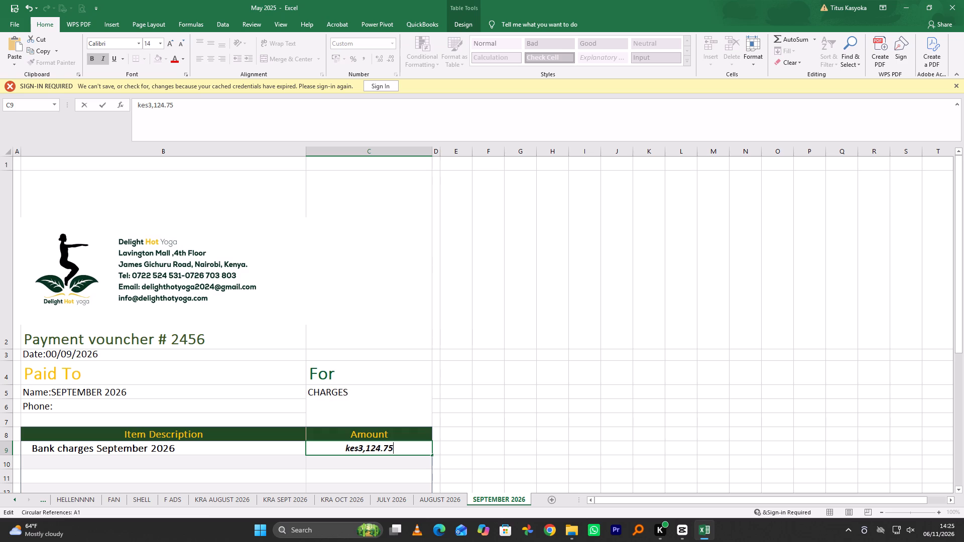
# Copy the bank charges amount kes3,124.75 into the Total Cost cell.
pyautogui.moveTo(398, 448); pyautogui.dragTo(335, 449)
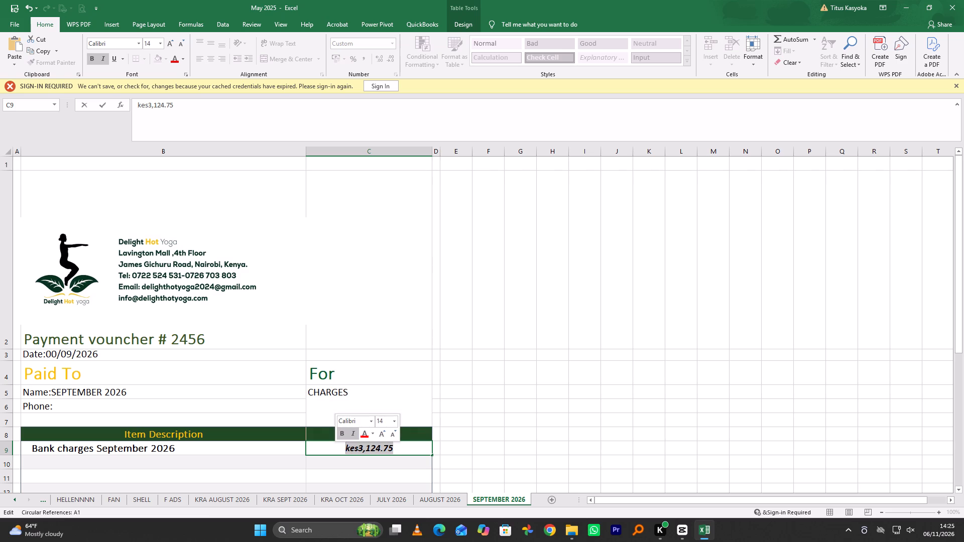
pyautogui.hotkey('ctrl', 'c')
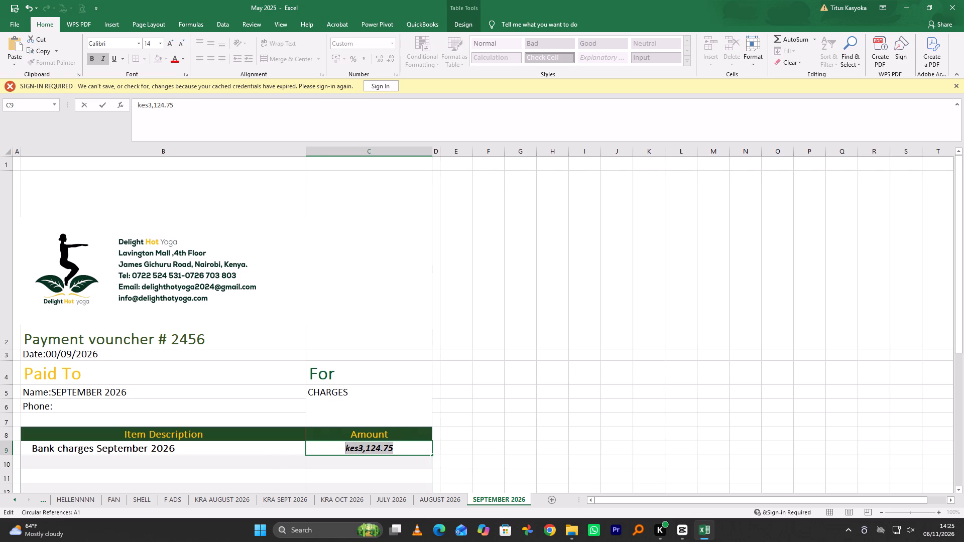
pyautogui.scroll(-4, 337, 449)
pyautogui.click(377, 250)
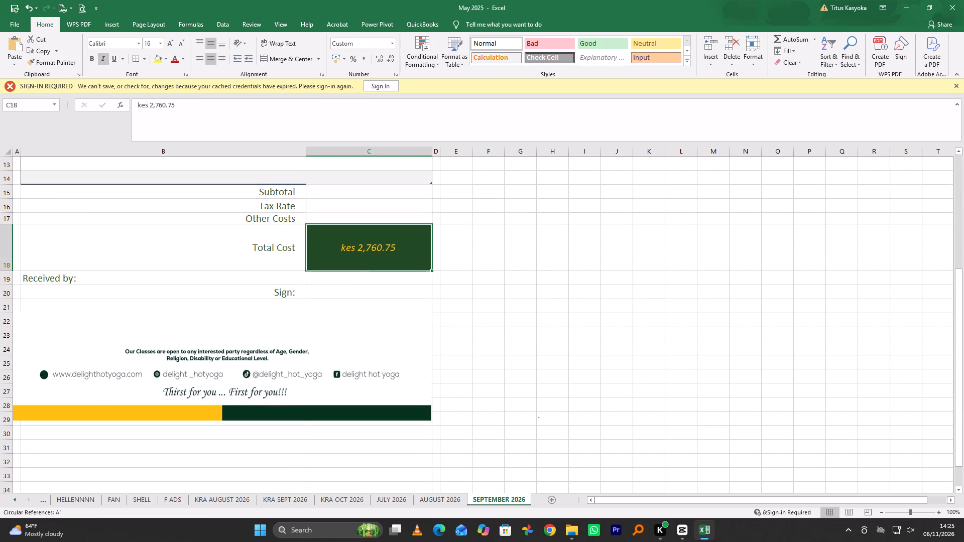
pyautogui.hotkey('ctrl', 'v')
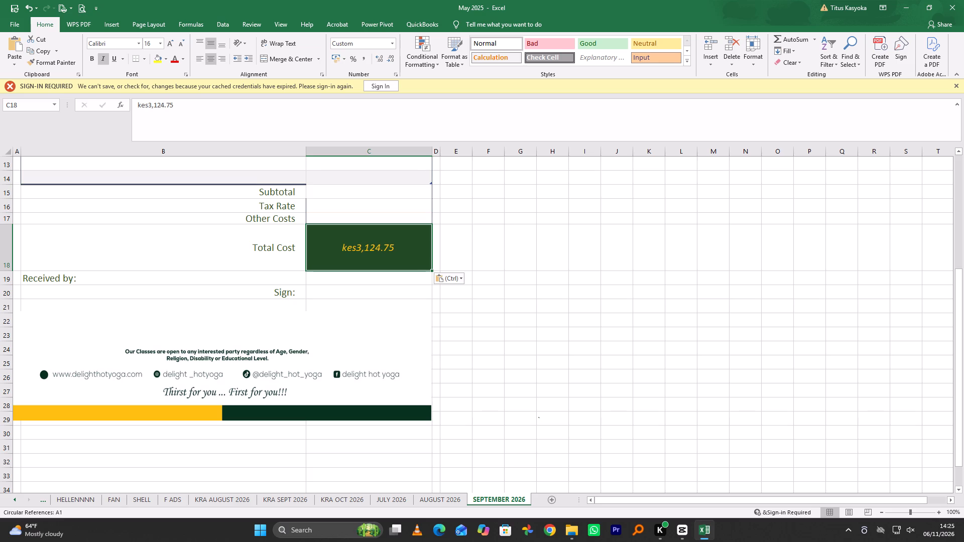
# Set the whole voucher, from cell A2 to D30 including the footer, as the print area.
pyautogui.scroll(-2, 545, 369)
pyautogui.scroll(12, 545, 368)
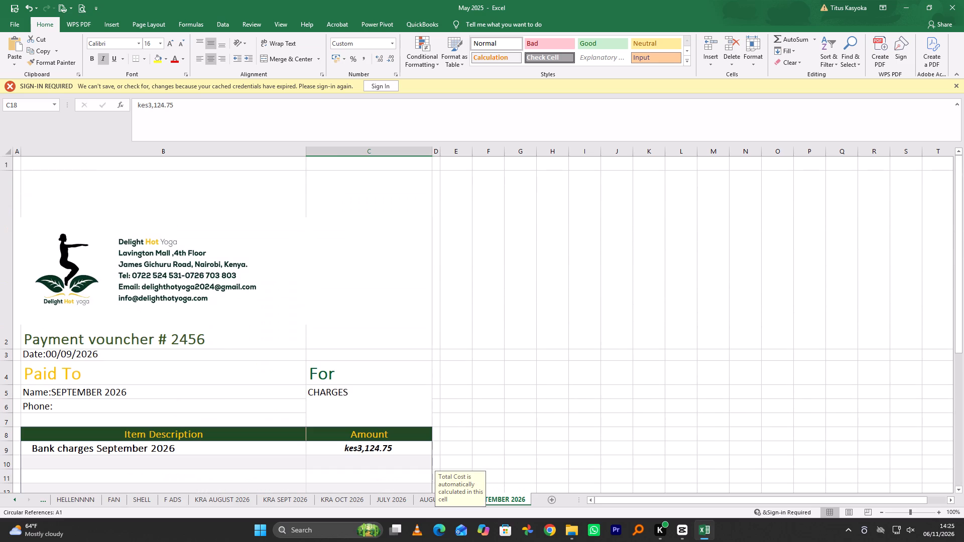
pyautogui.scroll(8, 532, 366)
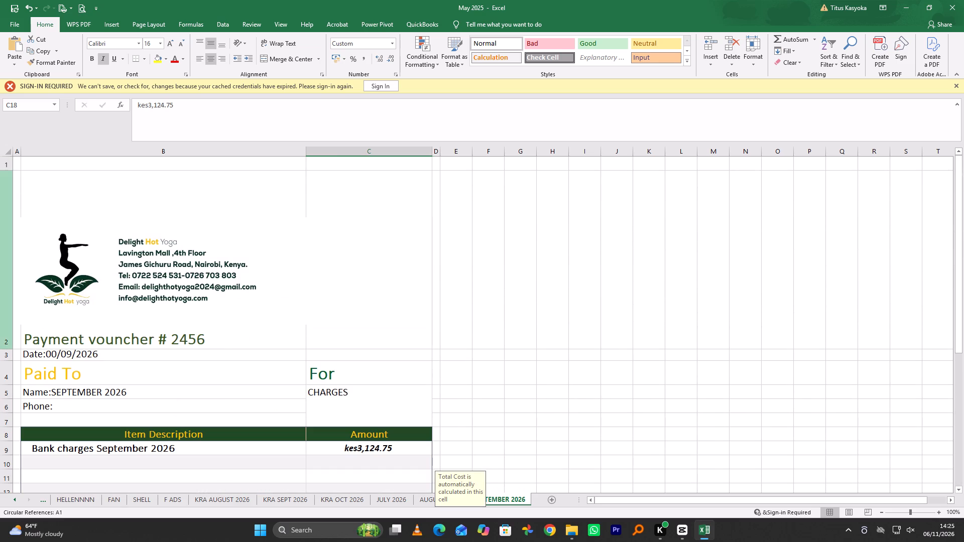
pyautogui.moveTo(17, 181); pyautogui.dragTo(439, 503)
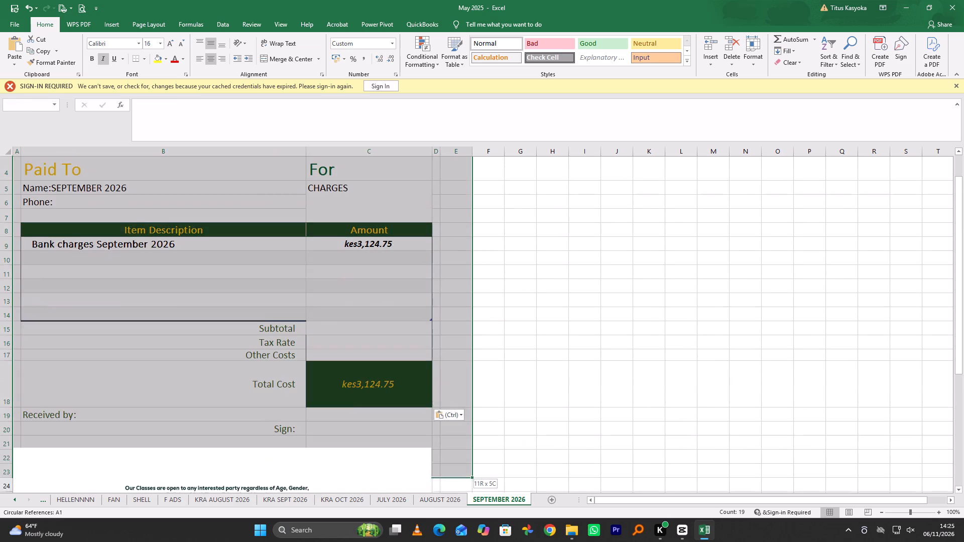
pyautogui.moveTo(439, 503); pyautogui.dragTo(436, 399)
pyautogui.click(149, 21)
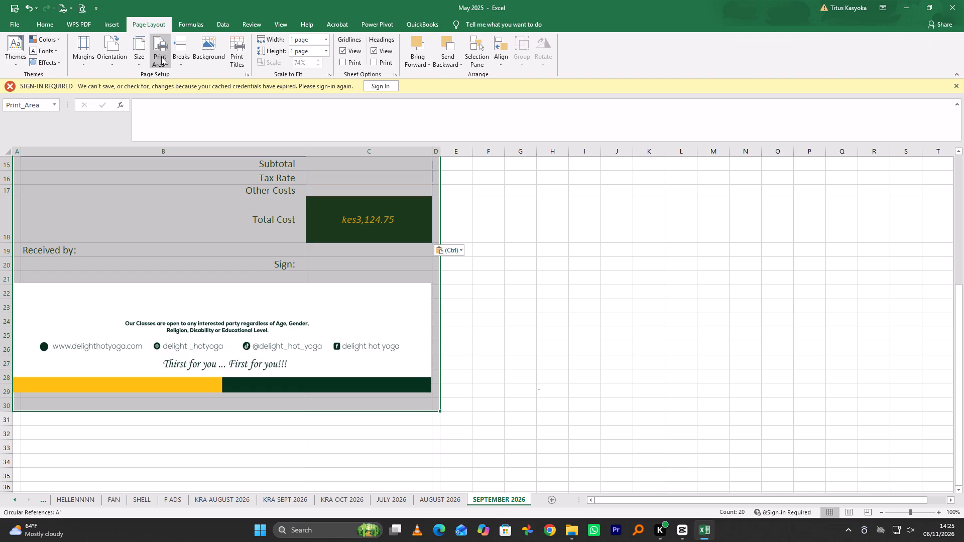
pyautogui.click(161, 57)
pyautogui.click(170, 73)
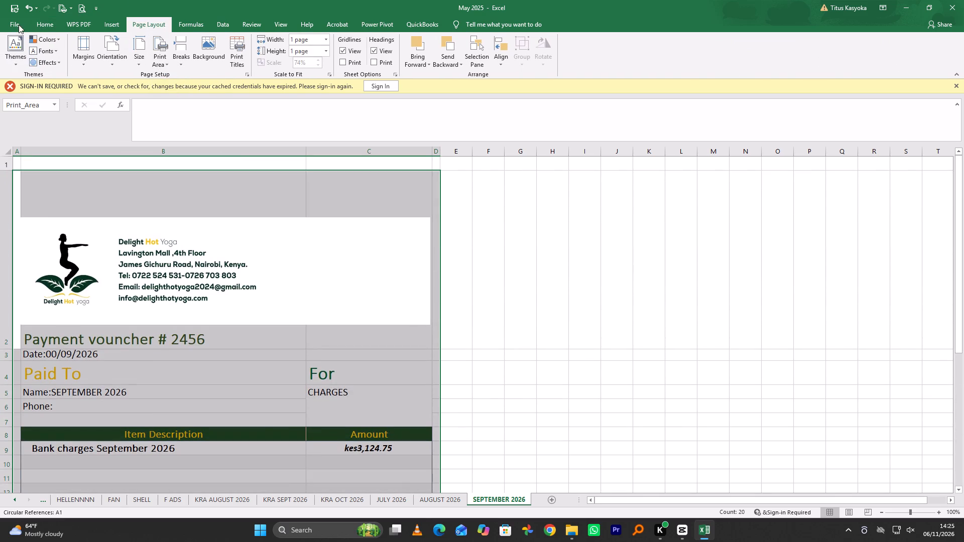
# Print one copy of the voucher on the EPSON L3250 Series, with scaling fit to 1 page wide by 1 tall.
pyautogui.click(11, 23)
pyautogui.click(35, 218)
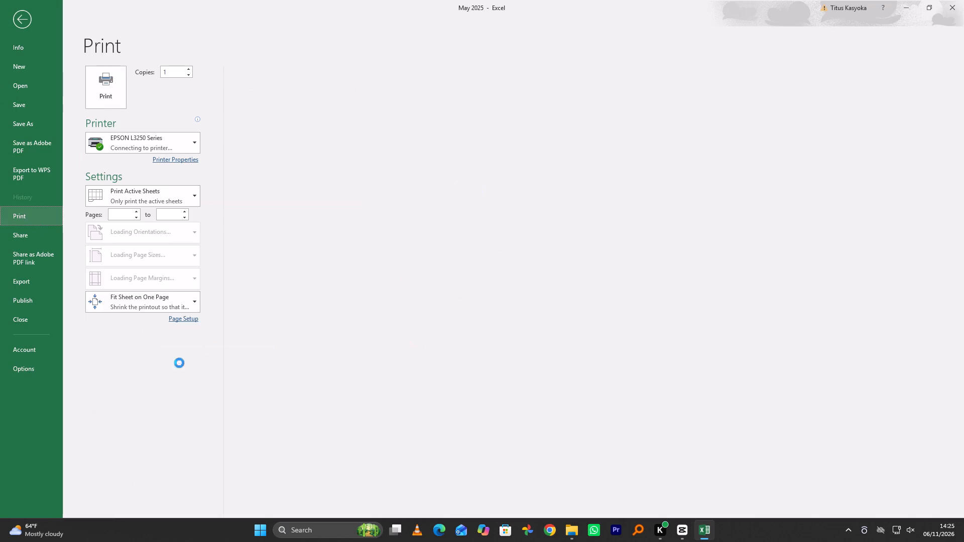
pyautogui.click(184, 341)
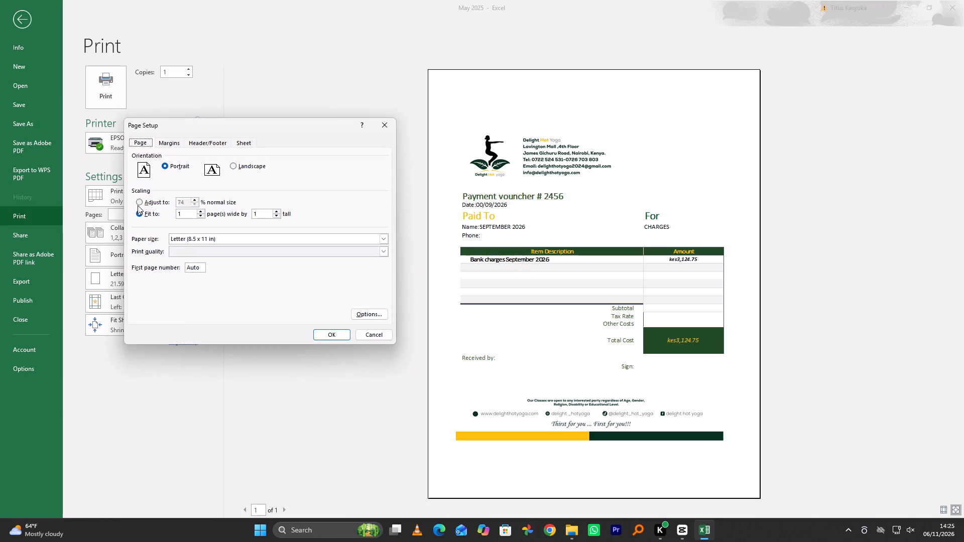
pyautogui.click(141, 212)
pyautogui.click(329, 336)
pyautogui.click(102, 89)
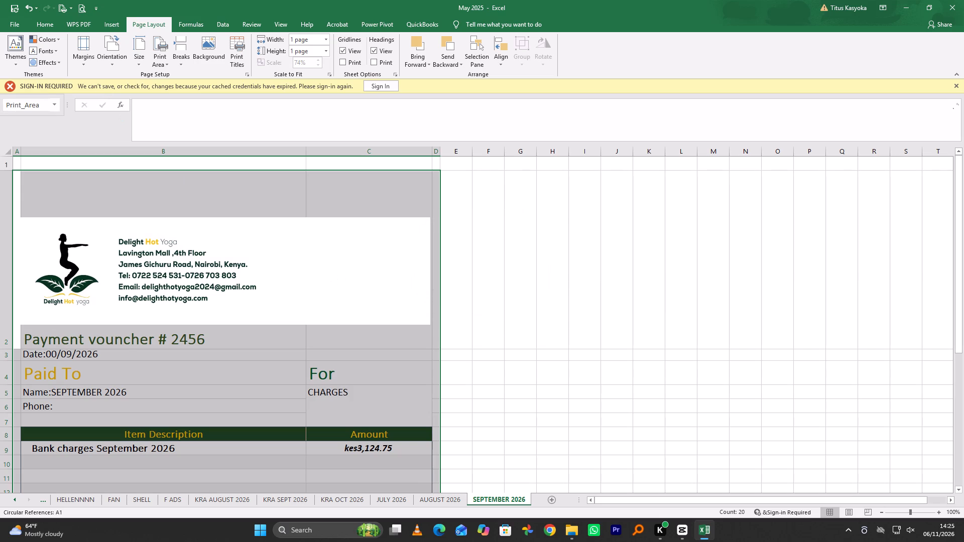
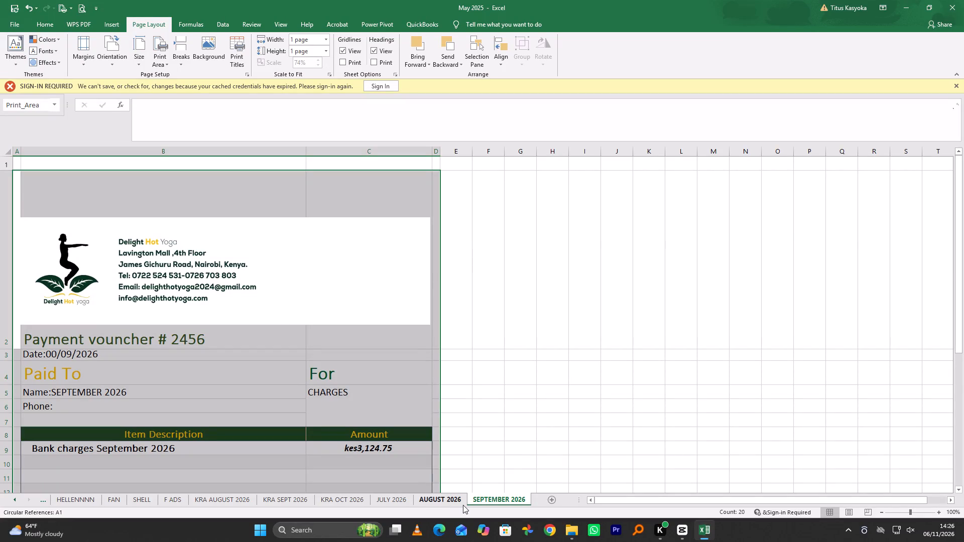
# Add a new worksheet after SEPTEMBER 2026 and name it OCTOBER 2026.
pyautogui.click(554, 501)
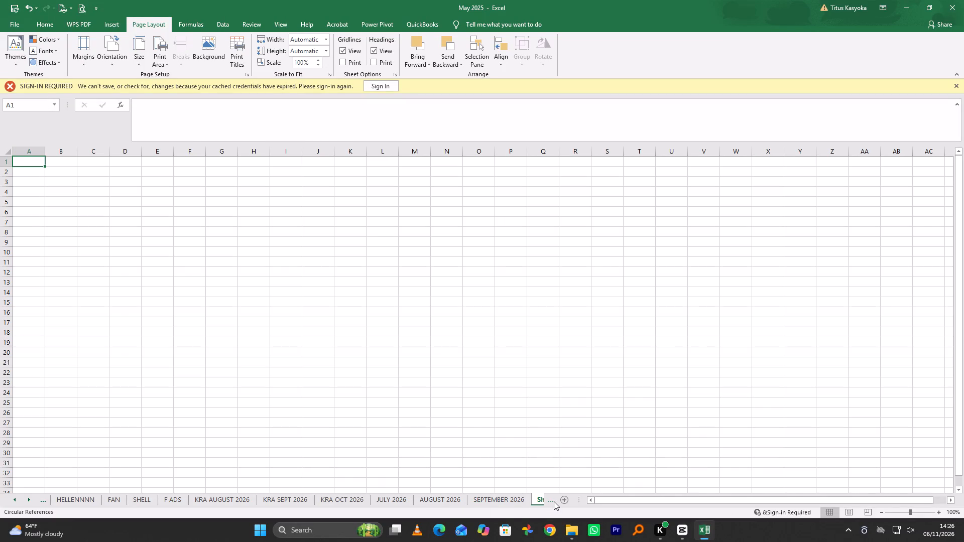
pyautogui.click(564, 502)
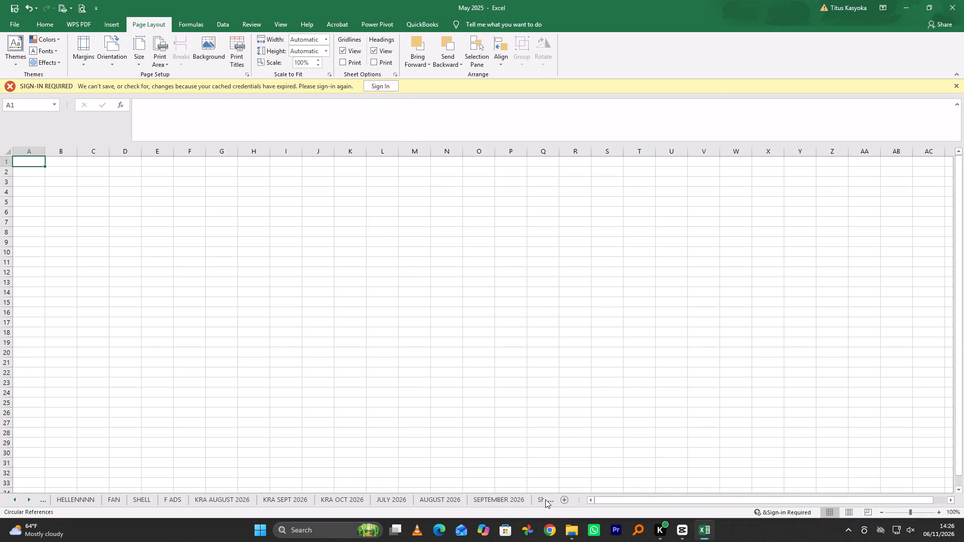
pyautogui.doubleClick(550, 501)
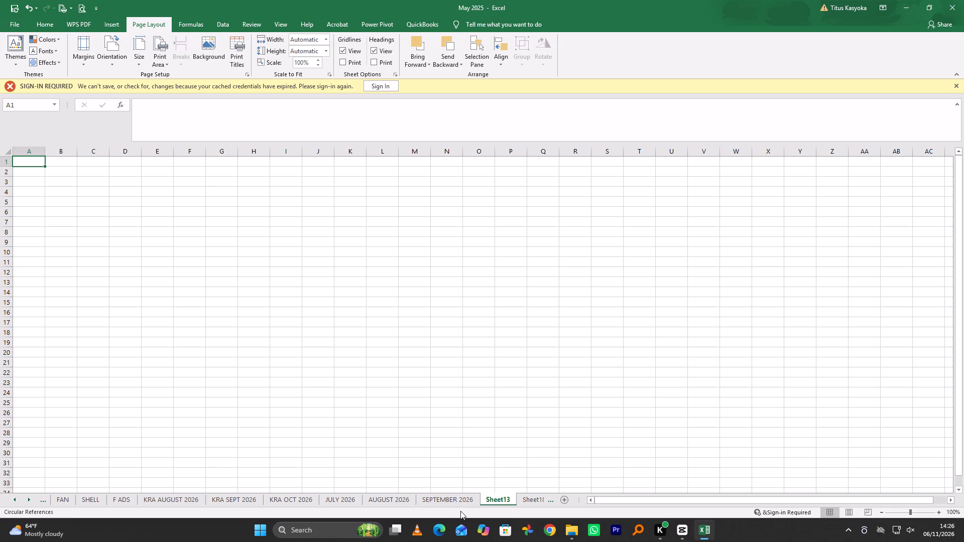
pyautogui.click(288, 497)
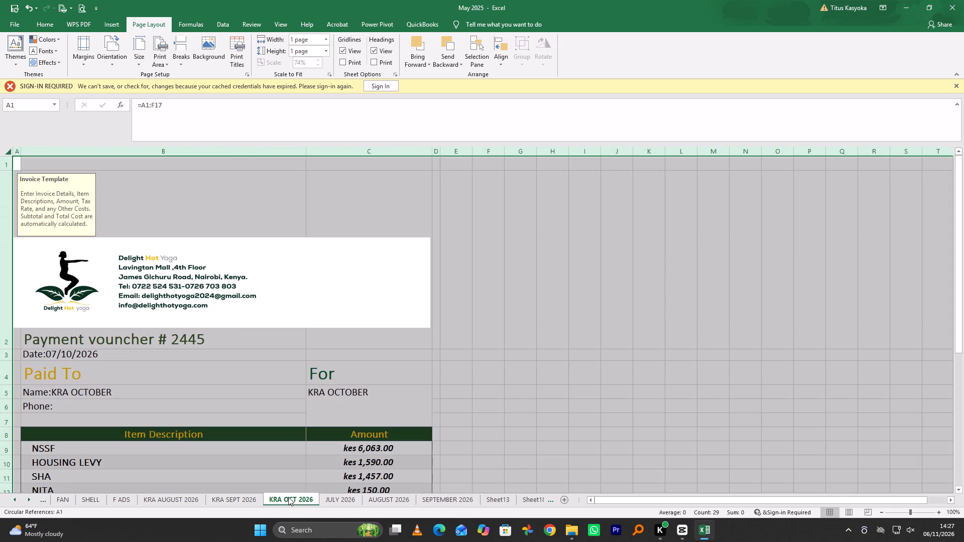
pyautogui.click(342, 506)
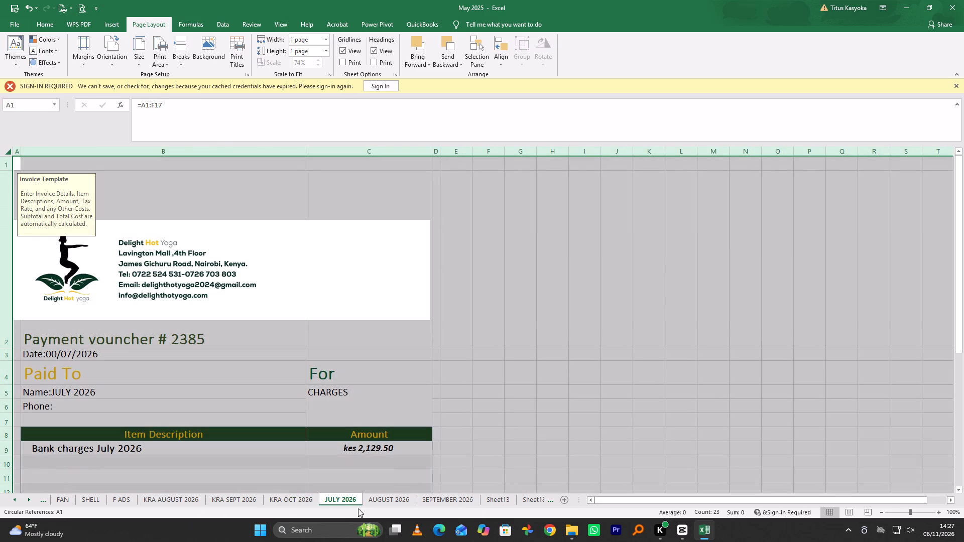
pyautogui.click(397, 504)
pyautogui.click(439, 506)
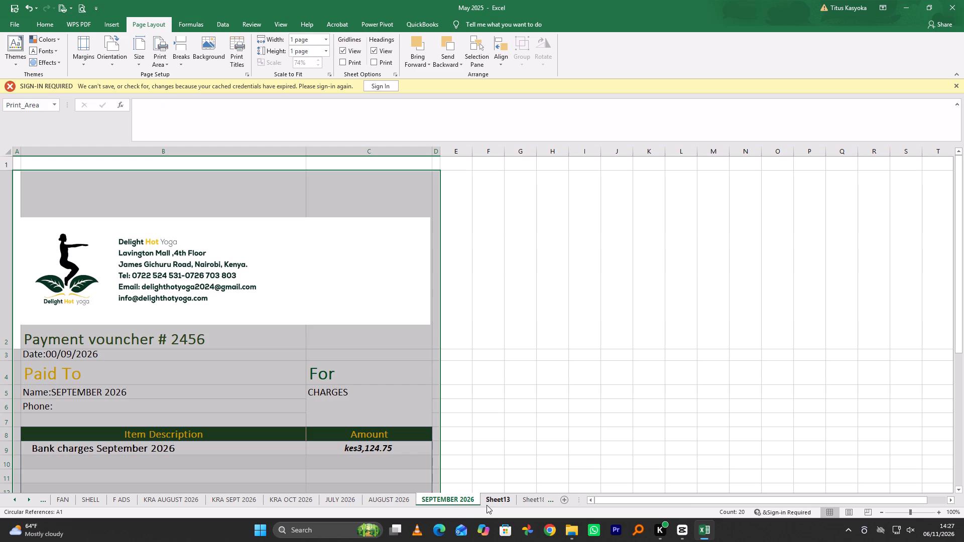
pyautogui.doubleClick(496, 503)
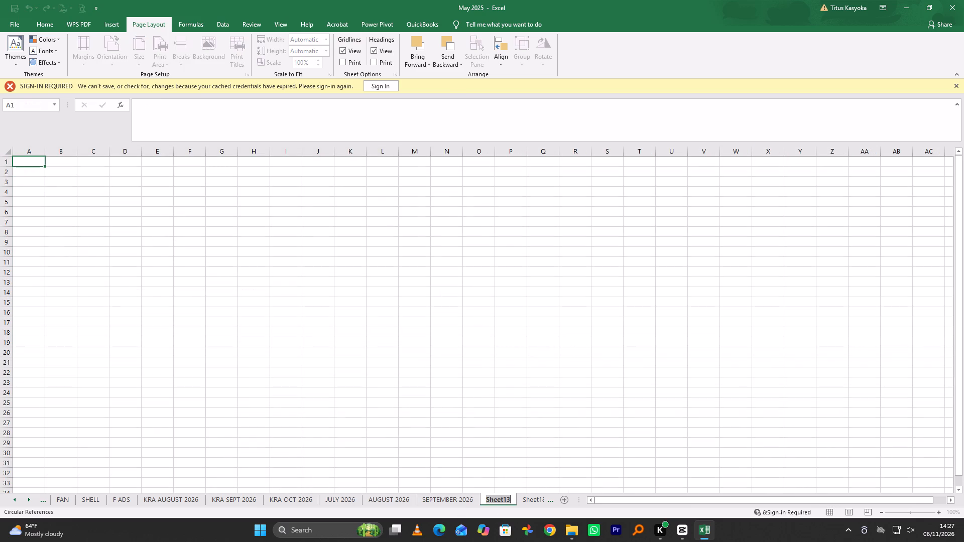
pyautogui.press('o')
pyautogui.press('c')
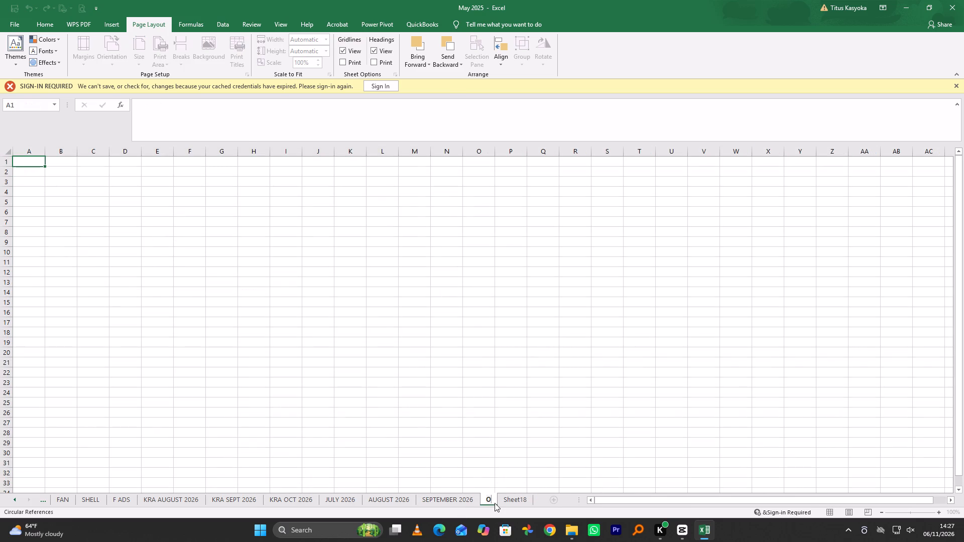
pyautogui.write('TOBER 2026')
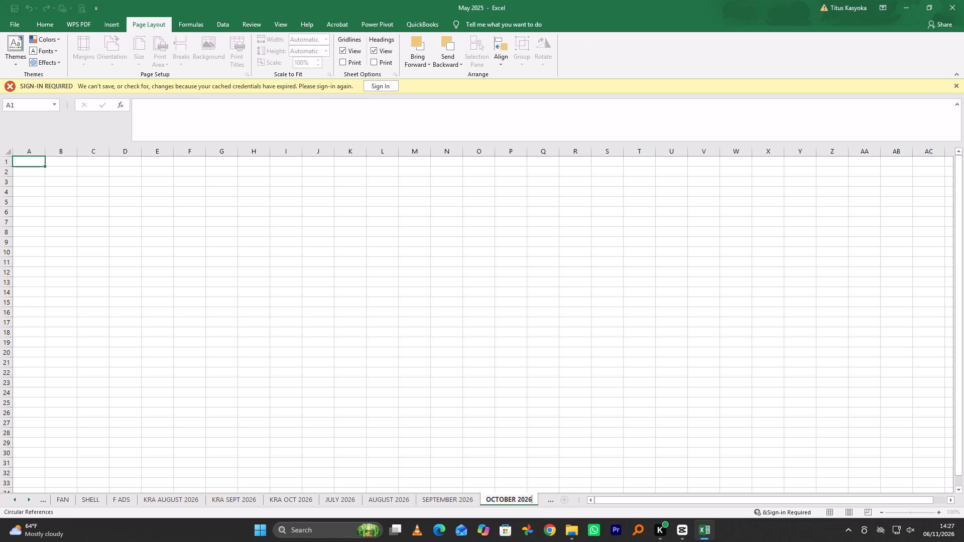
# Copy the entire SEPTEMBER 2026 voucher sheet and paste it into the OCTOBER 2026 sheet.
pyautogui.click(447, 500)
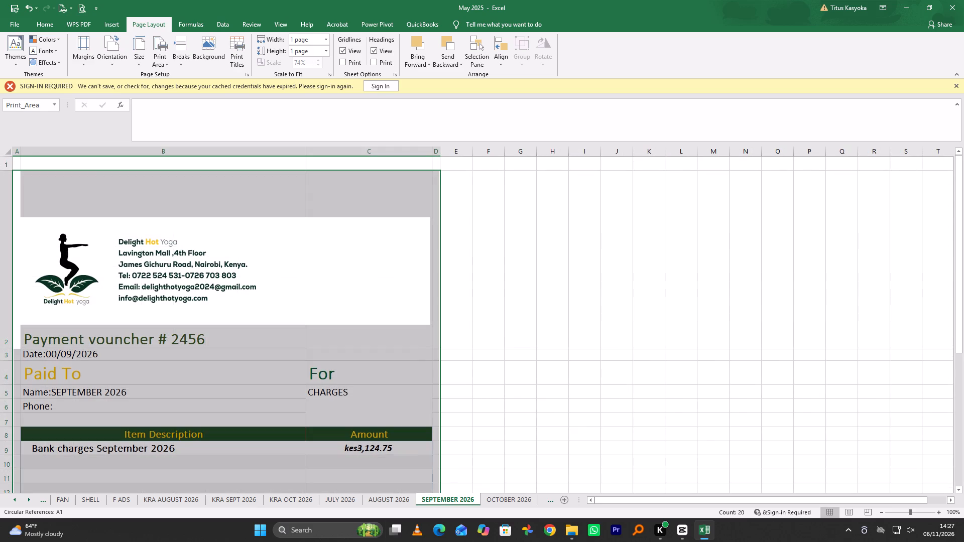
pyautogui.rightClick(7, 152)
pyautogui.click(34, 169)
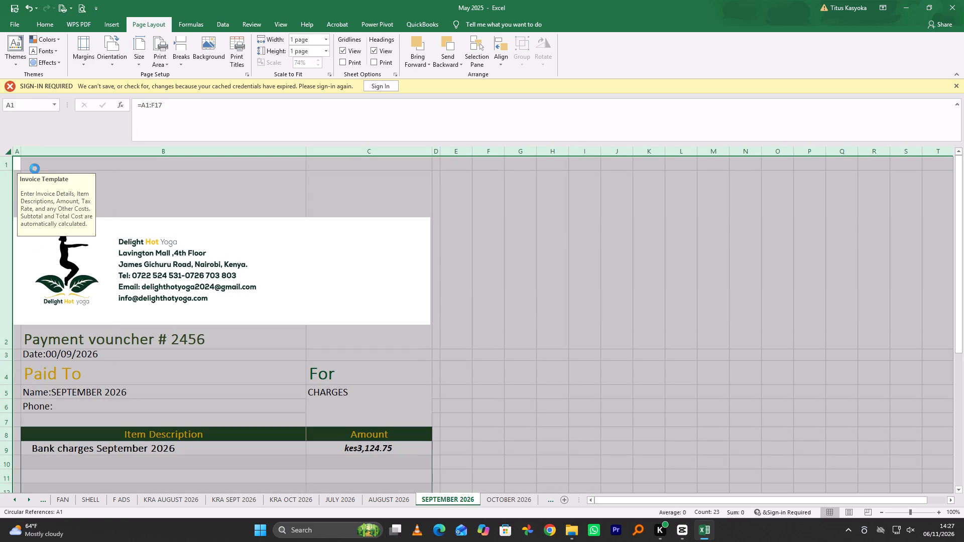
pyautogui.click(522, 502)
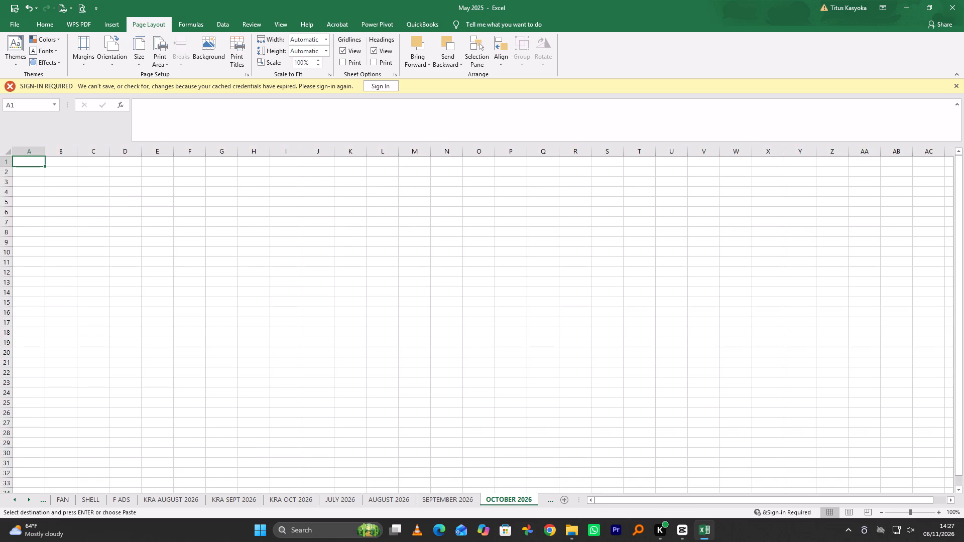
pyautogui.rightClick(6, 150)
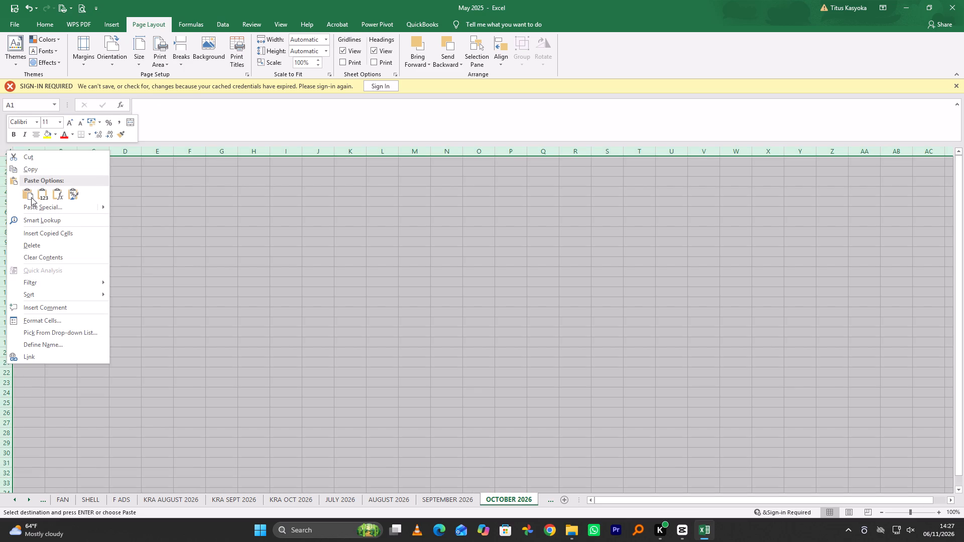
pyautogui.click(30, 196)
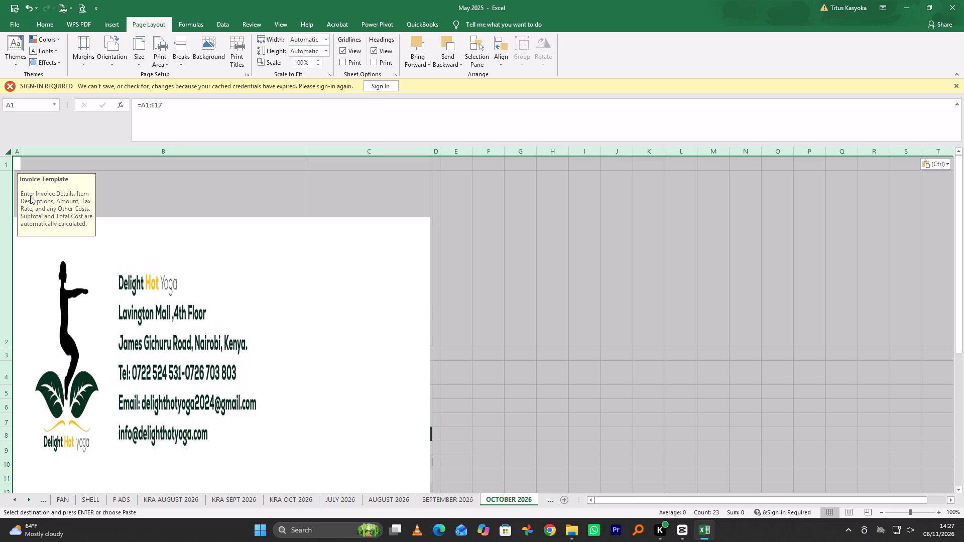
# Shrink the stretched header picture's height on the OCTOBER 2026 sheet and move it up above the voucher number.
pyautogui.click(618, 344)
pyautogui.click(286, 347)
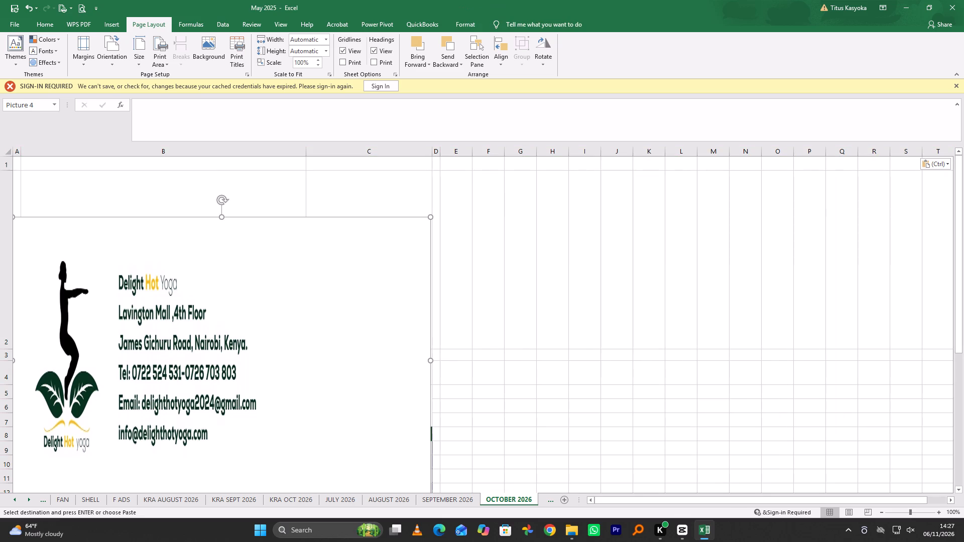
pyautogui.moveTo(223, 218); pyautogui.dragTo(218, 378)
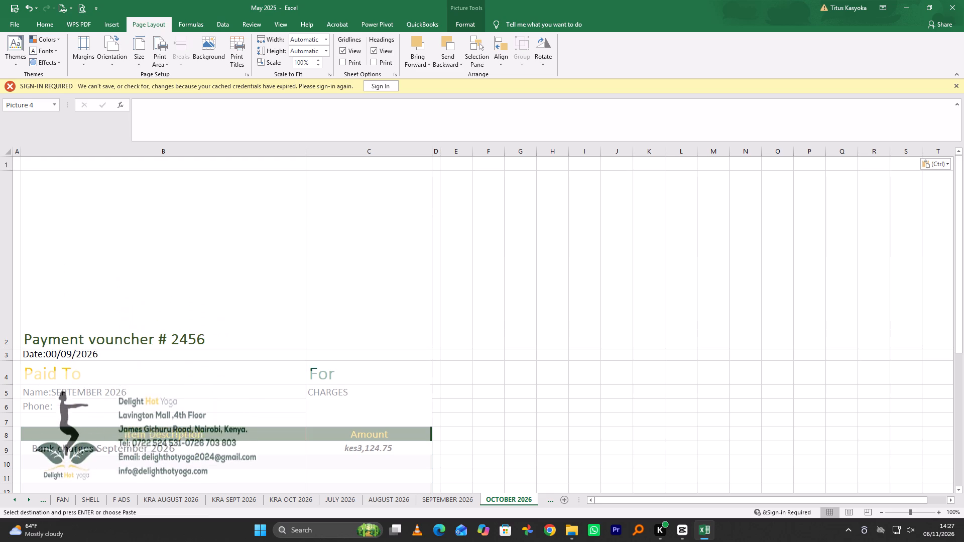
pyautogui.moveTo(218, 378); pyautogui.dragTo(218, 398)
pyautogui.moveTo(210, 442); pyautogui.dragTo(191, 246)
pyautogui.moveTo(220, 203); pyautogui.dragTo(221, 198)
# Reduce the footer picture's height on the OCTOBER 2026 sheet so it ends at row 30.
pyautogui.scroll(-4, 415, 387)
pyautogui.click(273, 389)
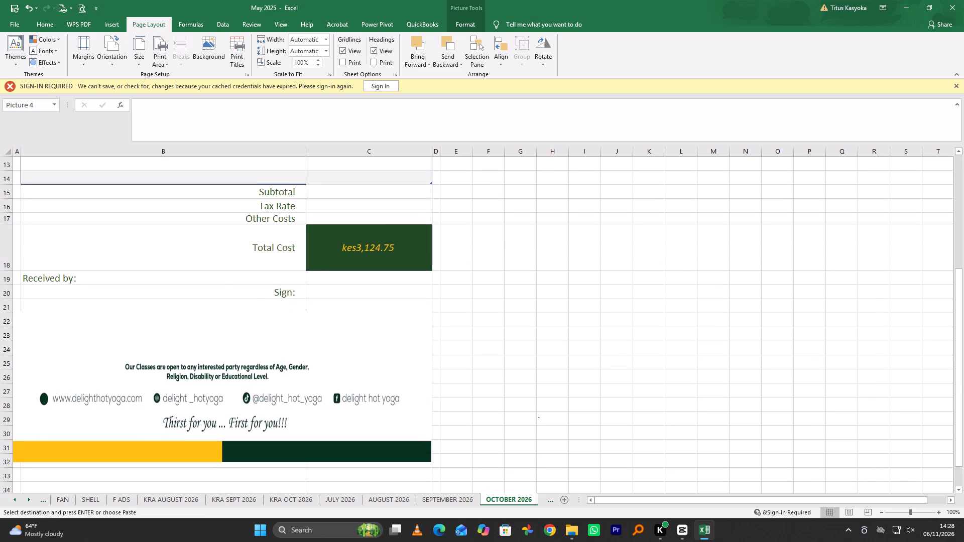
pyautogui.moveTo(223, 464); pyautogui.dragTo(223, 434)
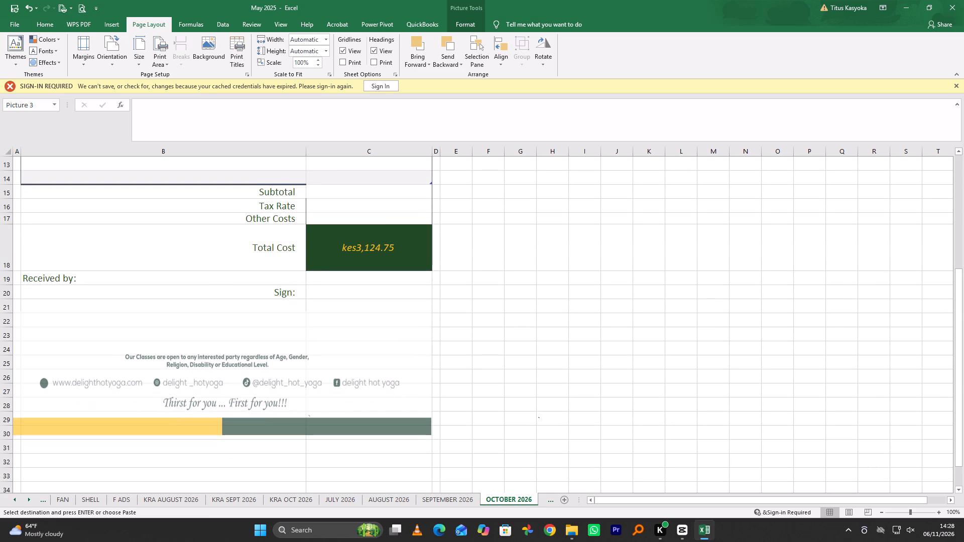
pyautogui.moveTo(223, 434); pyautogui.dragTo(223, 436)
pyautogui.click(549, 429)
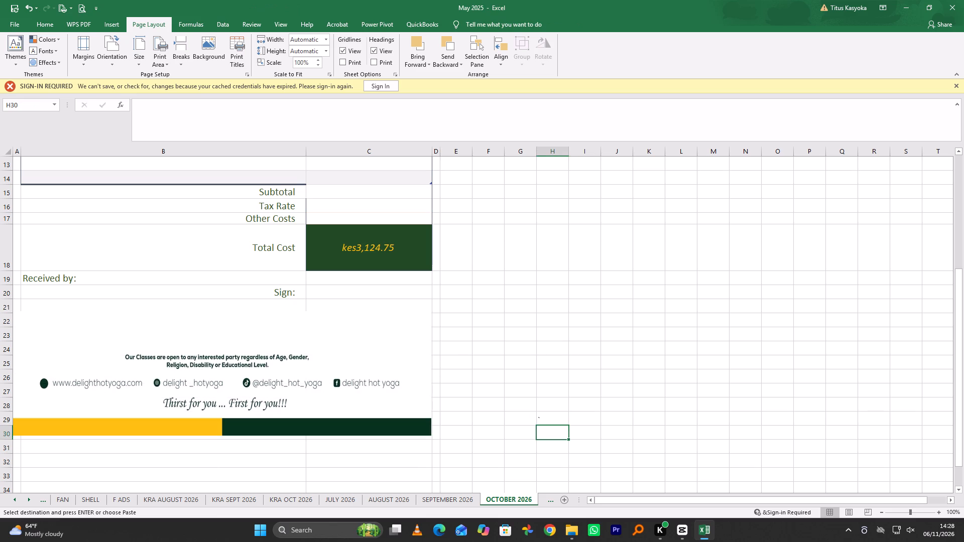
# Set the payment voucher number on the SEPTEMBER 2026 sheet to 2430.
pyautogui.click(460, 498)
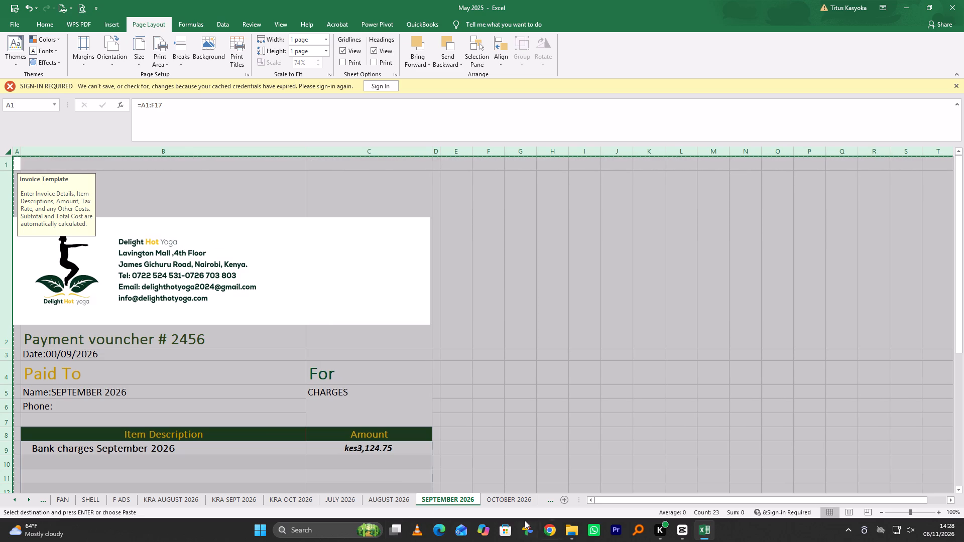
pyautogui.click(517, 445)
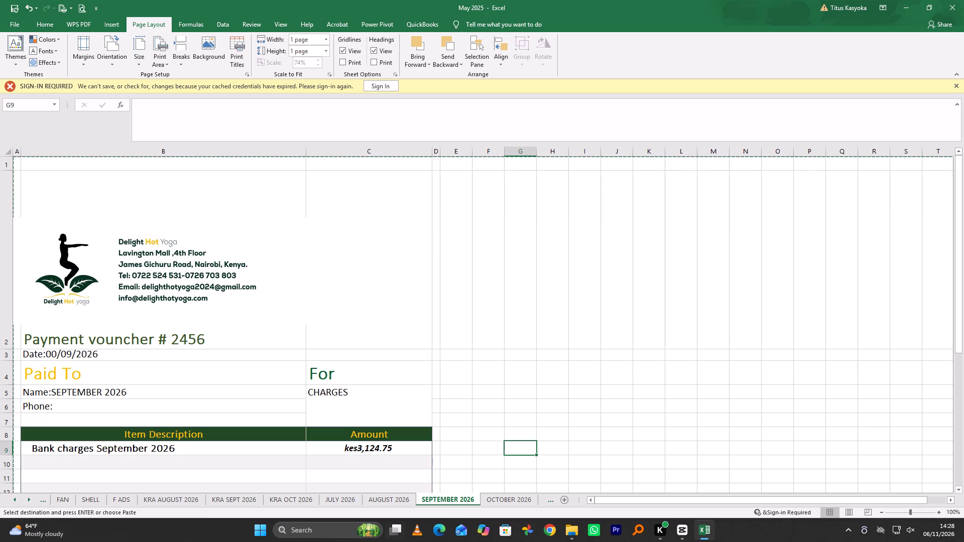
pyautogui.doubleClick(207, 341)
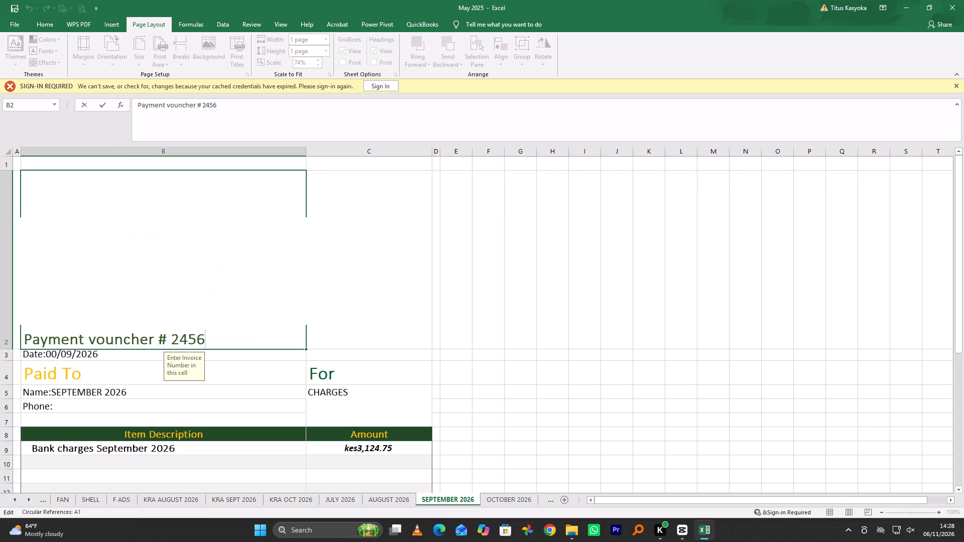
pyautogui.press('BackSpace')
pyautogui.press('BackSpace')
pyautogui.write('30')
pyautogui.click(641, 346)
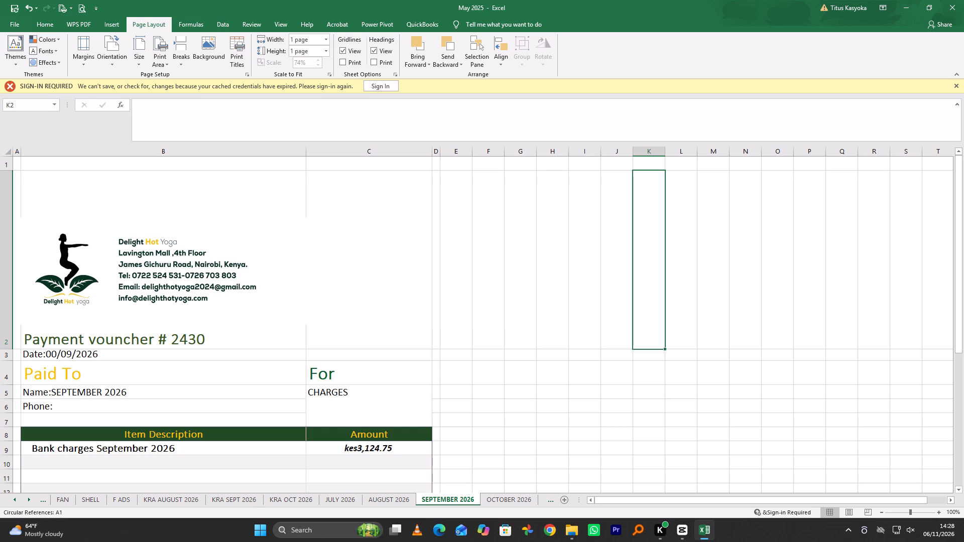
# Set the amount for the September 2026 bank charges item to kes 2,760.75.
pyautogui.doubleClick(392, 452)
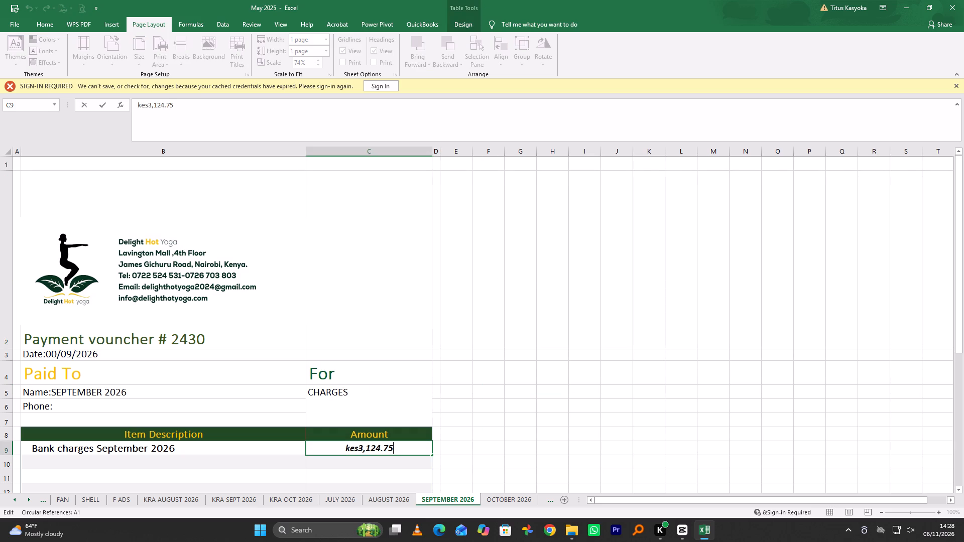
pyautogui.moveTo(399, 452); pyautogui.dragTo(361, 456)
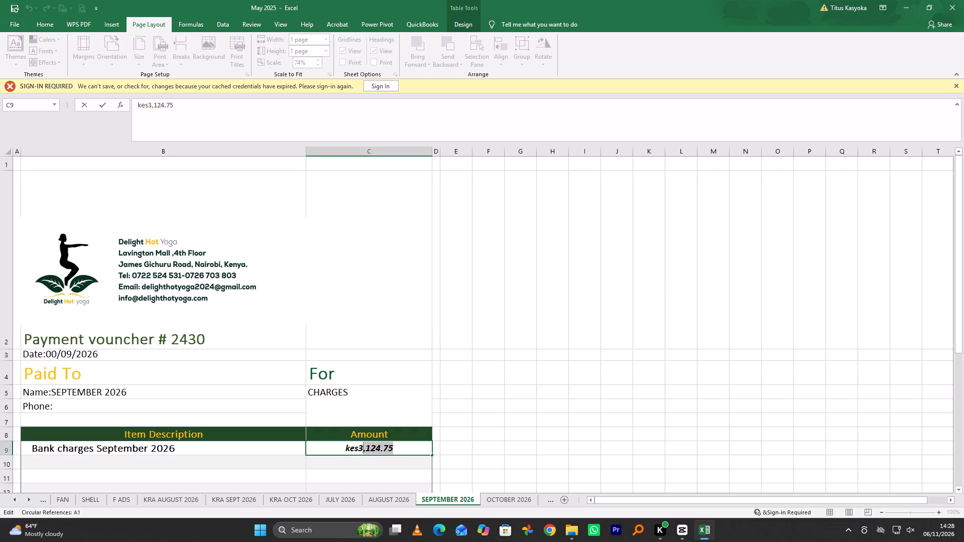
pyautogui.moveTo(361, 456); pyautogui.dragTo(359, 450)
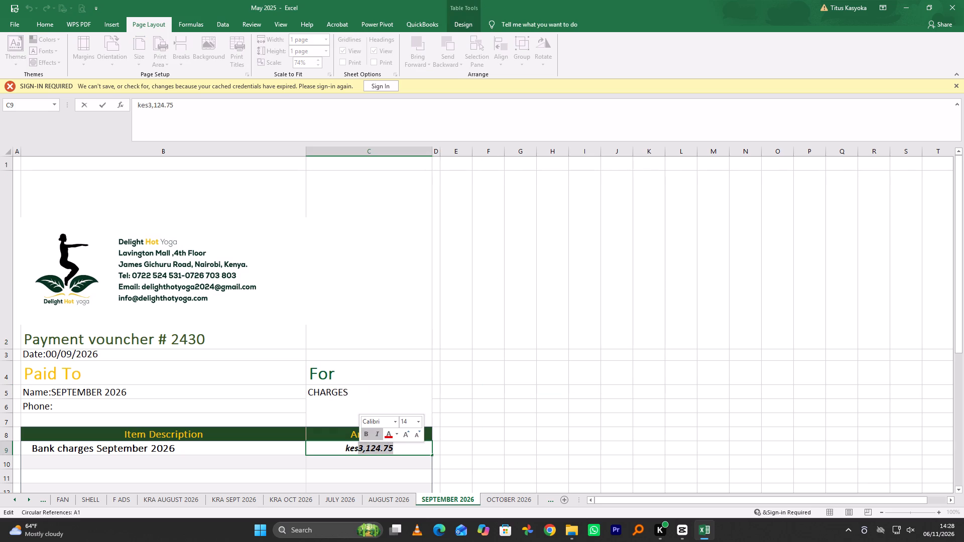
pyautogui.press('space')
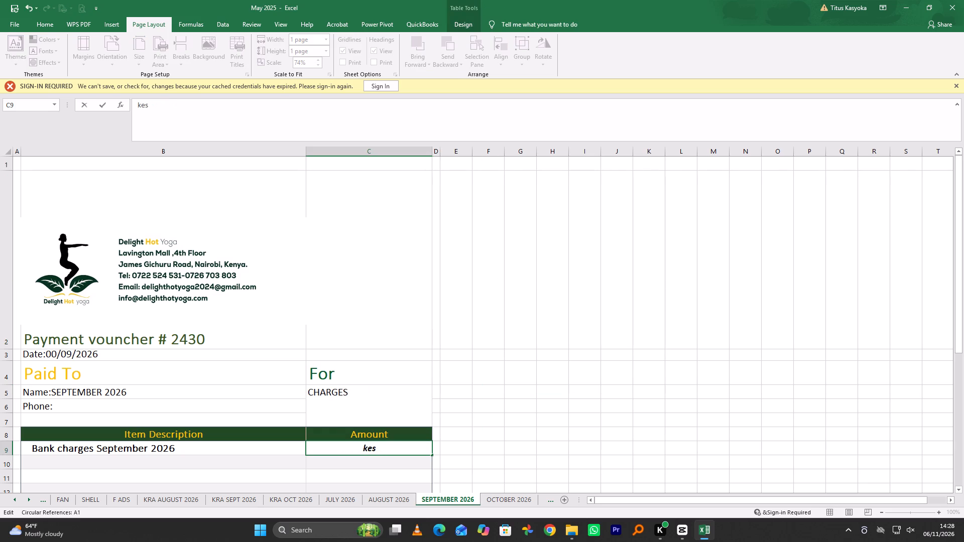
pyautogui.press('space')
pyautogui.write('2,760.')
pyautogui.write('75')
# Copy the amount kes 2,760.75 from the bank charges item into the Total Cost cell on the SEPTEMBER 2026 sheet.
pyautogui.scroll(-1, 512, 239)
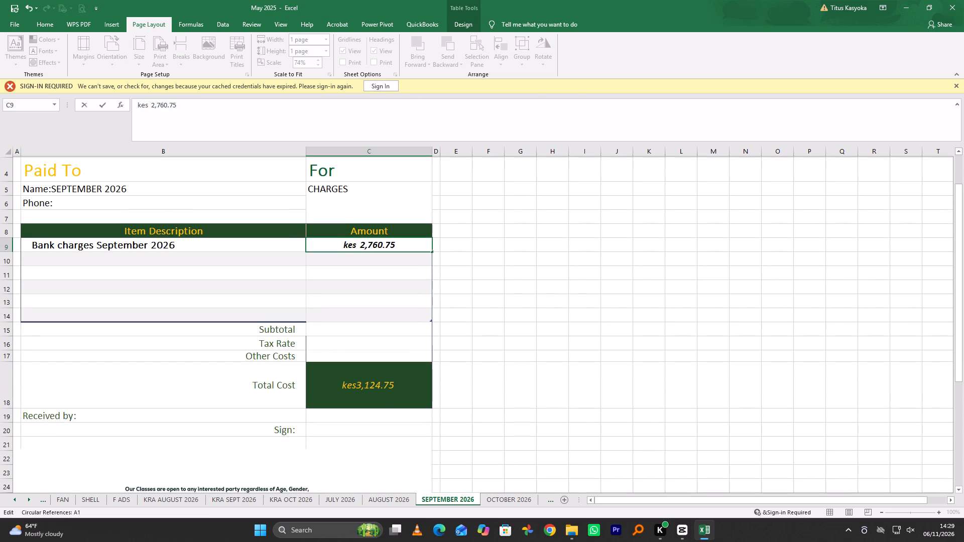
pyautogui.moveTo(399, 244); pyautogui.dragTo(339, 245)
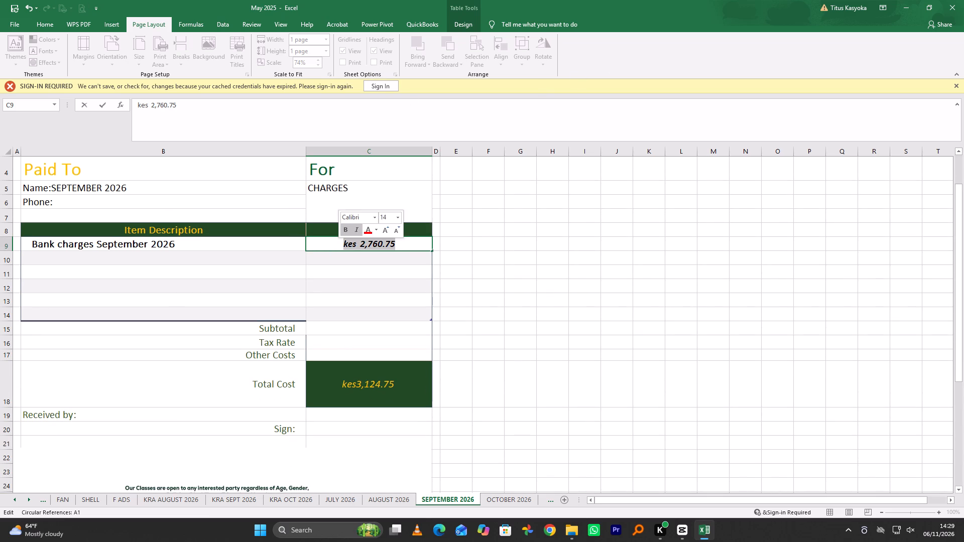
pyautogui.hotkey('ctrl', 'c')
pyautogui.click(372, 380)
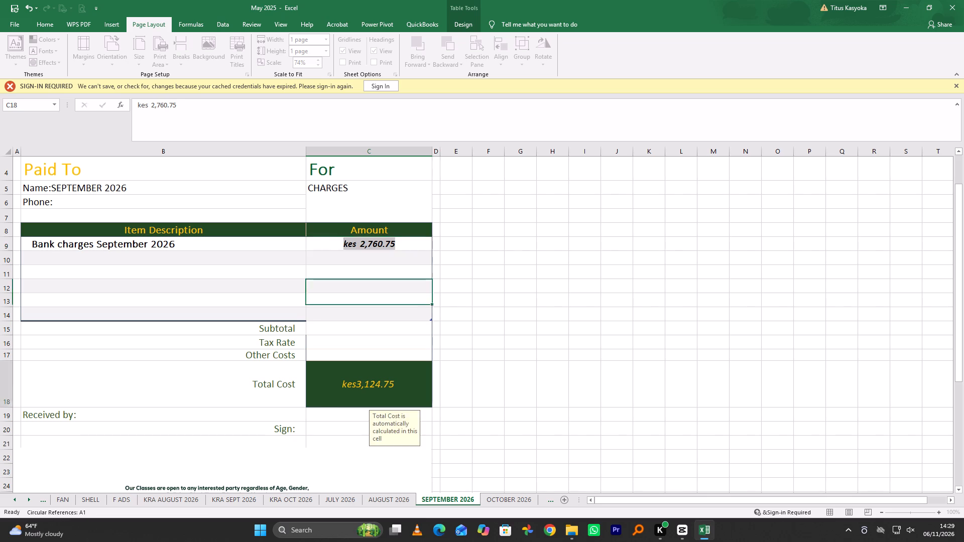
pyautogui.hotkey('ctrl', 'v')
pyautogui.click(515, 400)
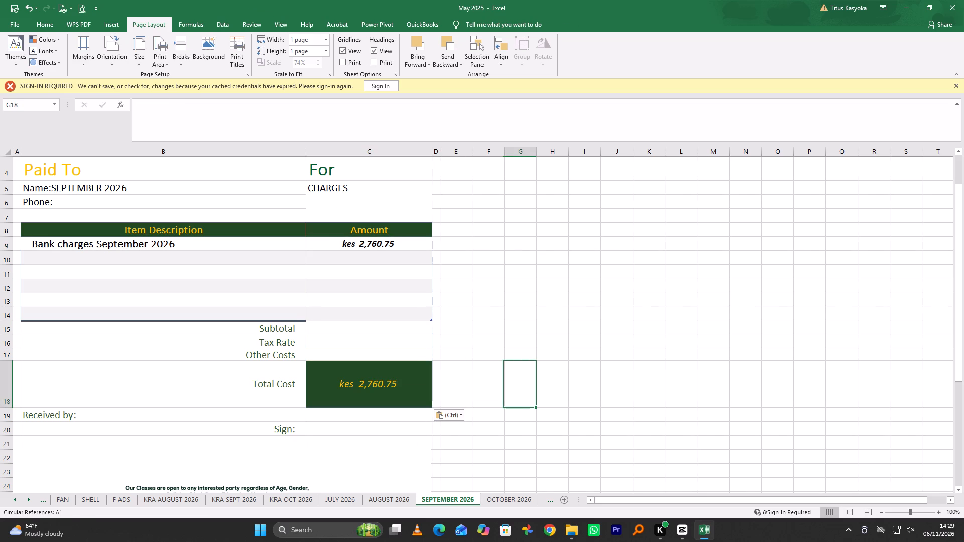
# Set the print area of the SEPTEMBER 2026 sheet to the whole voucher, from A2 to D30.
pyautogui.scroll(1, 311, 310)
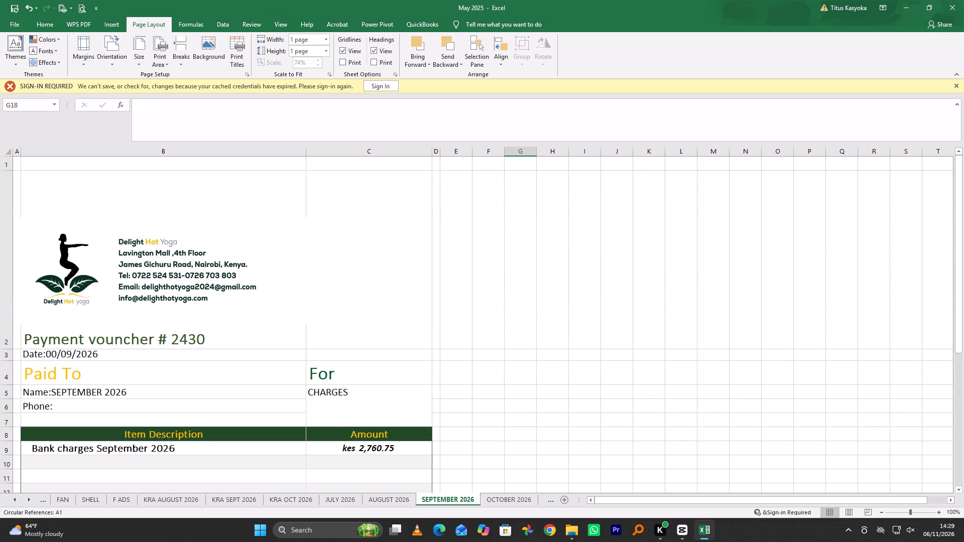
pyautogui.scroll(-5, 220, 357)
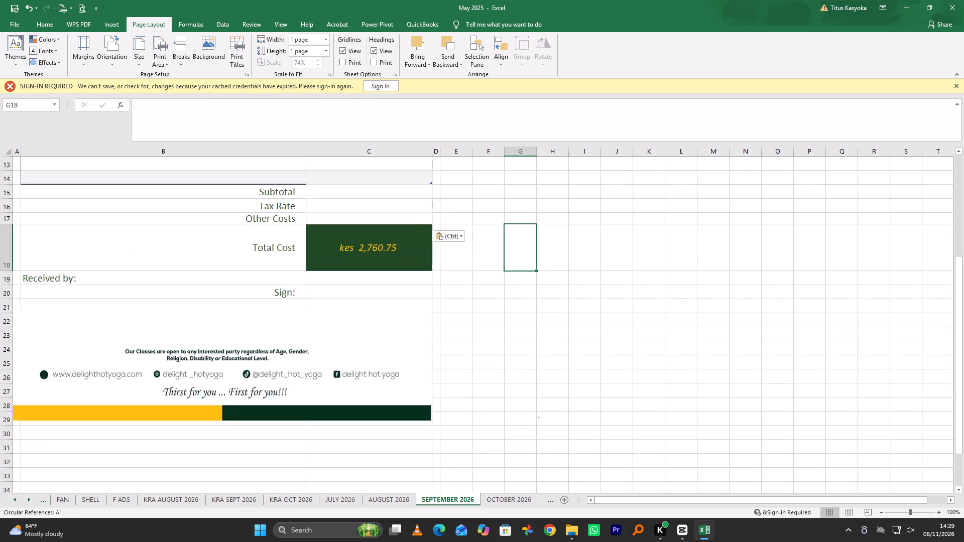
pyautogui.scroll(-2, 227, 354)
pyautogui.scroll(7, 232, 350)
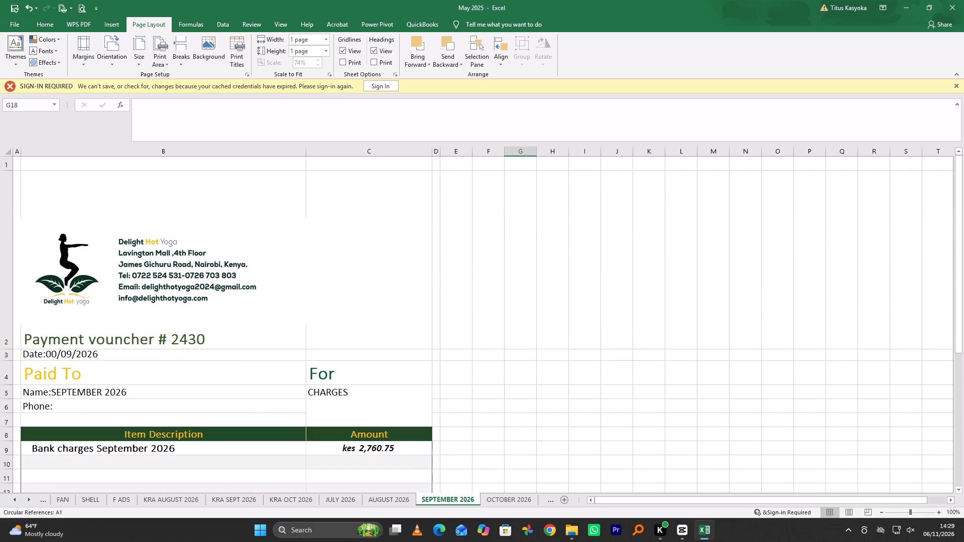
pyautogui.click(621, 347)
pyautogui.moveTo(14, 205); pyautogui.dragTo(73, 212)
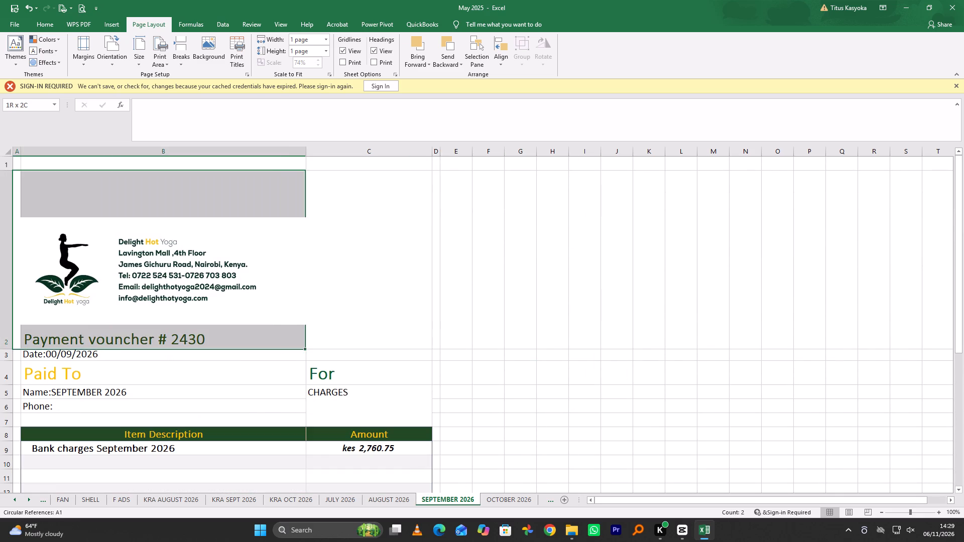
pyautogui.moveTo(73, 212); pyautogui.dragTo(318, 504)
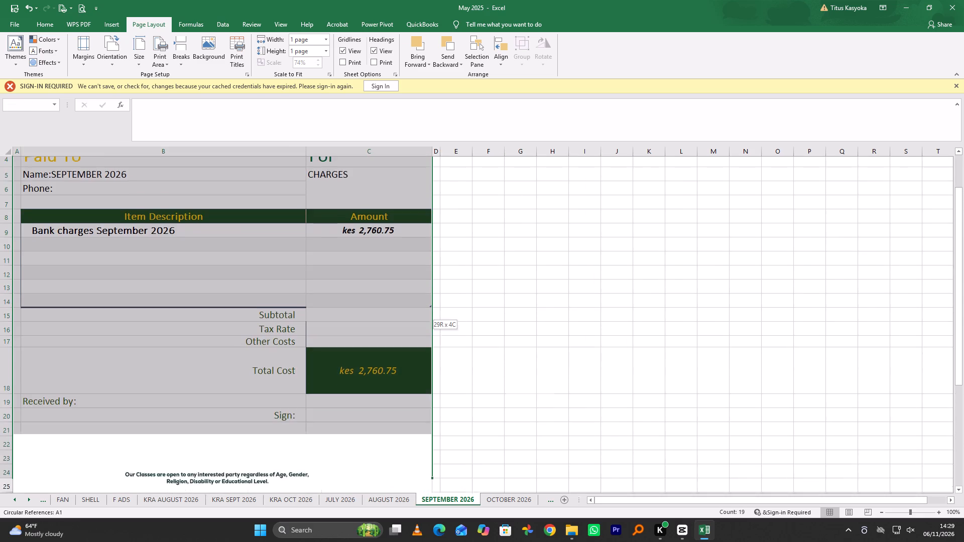
pyautogui.moveTo(318, 504); pyautogui.dragTo(435, 429)
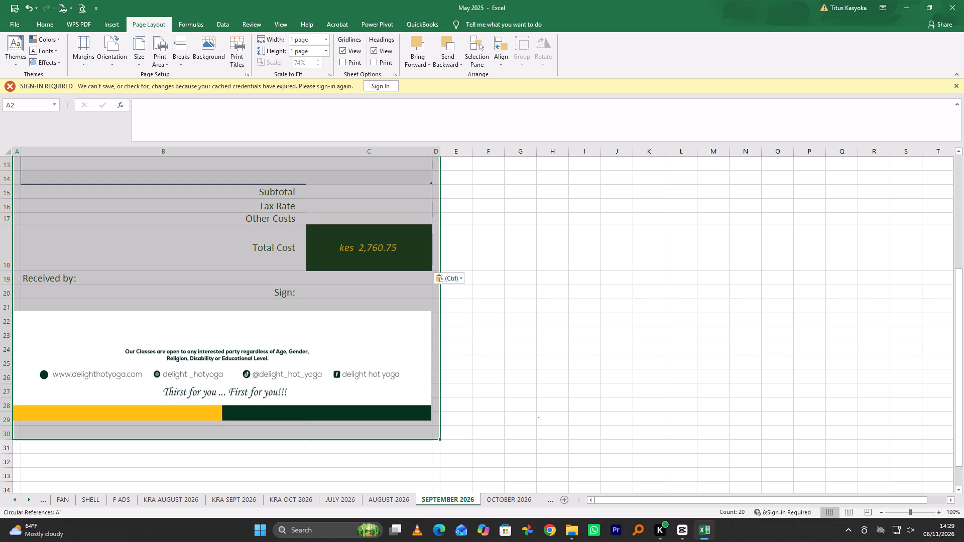
pyautogui.click(150, 21)
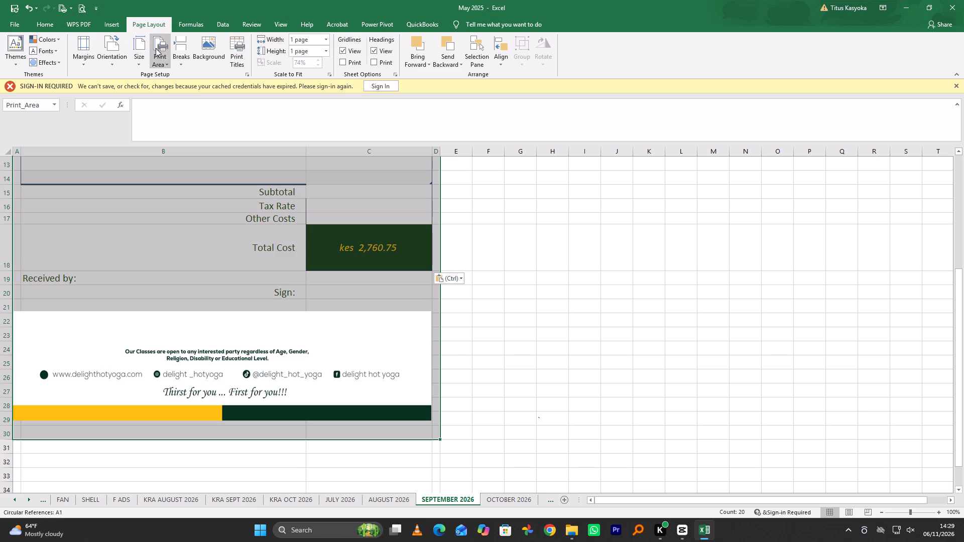
pyautogui.click(162, 58)
pyautogui.click(182, 76)
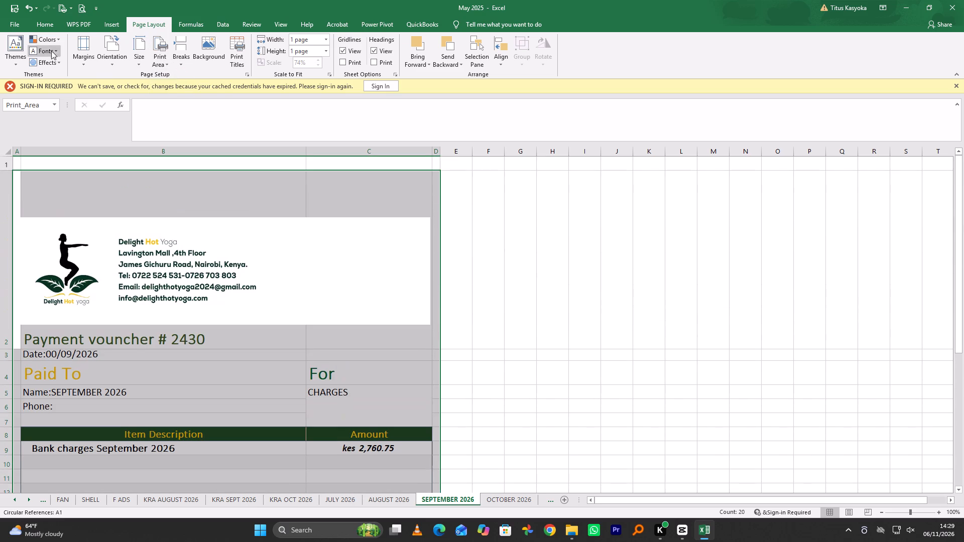
# Print one copy of the September 2026 voucher on the EPSON L3250 Series, accepting the page setup as it is.
pyautogui.click(16, 26)
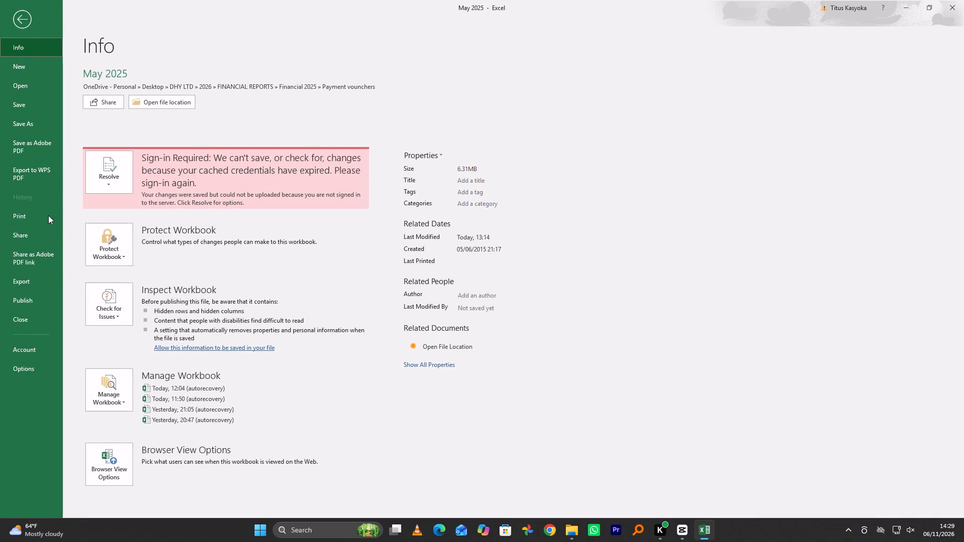
pyautogui.click(48, 215)
pyautogui.click(186, 341)
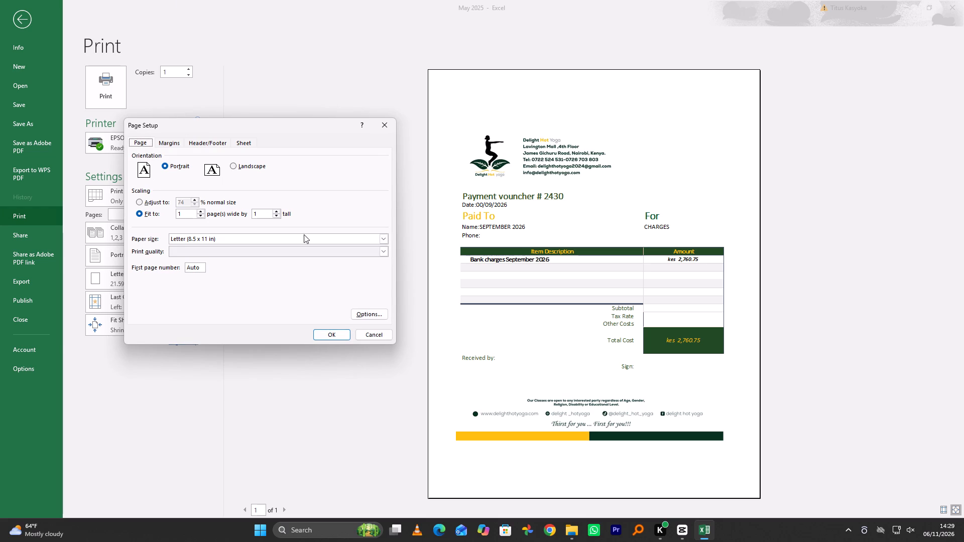
pyautogui.click(336, 335)
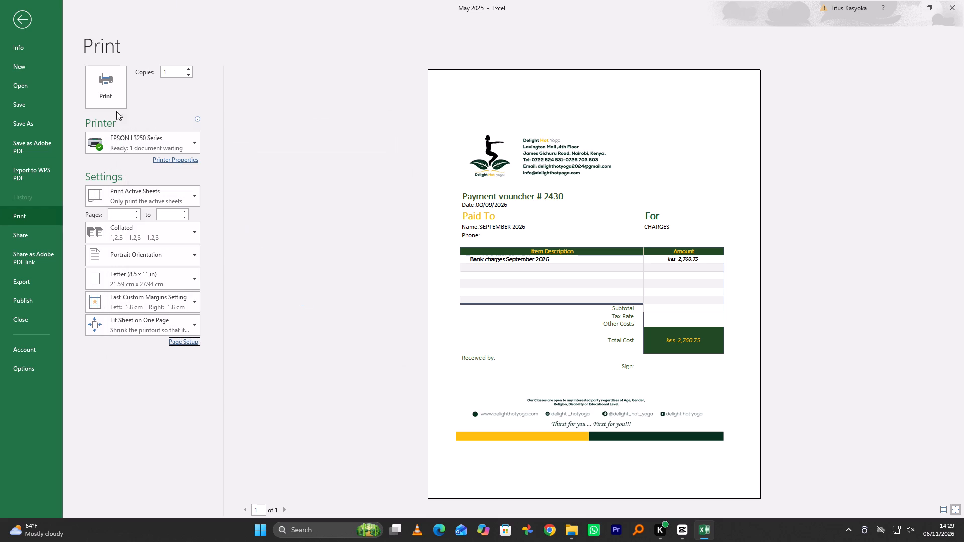
pyautogui.click(110, 89)
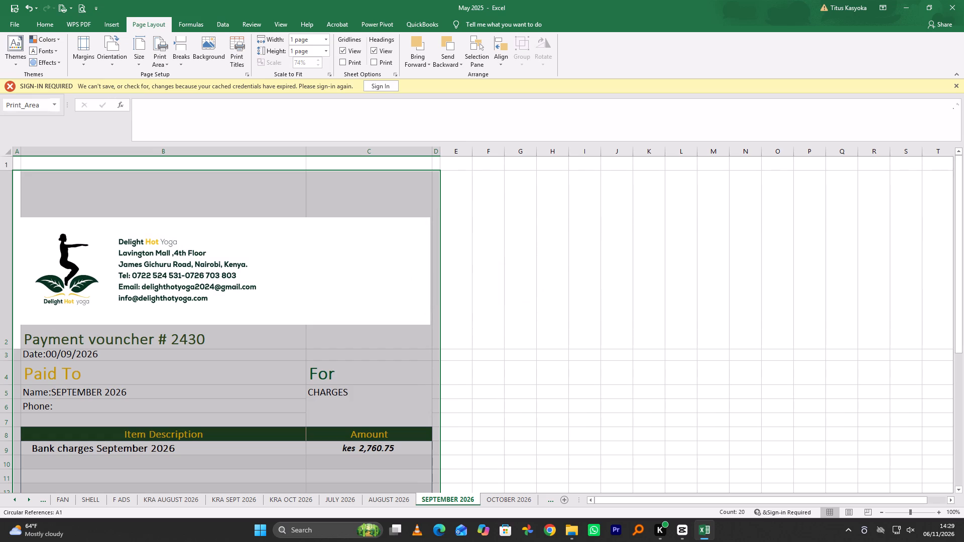
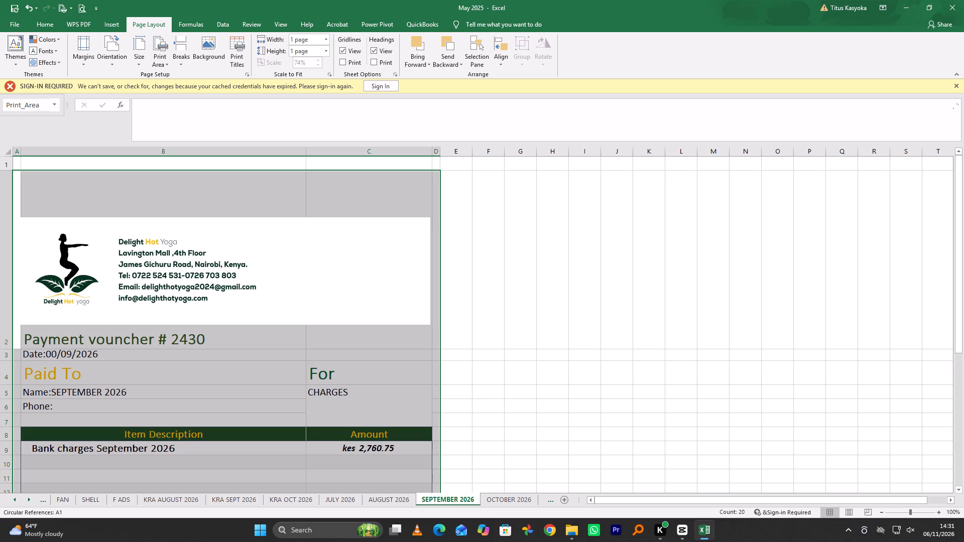
# Switch to the payment voucher on the OCTOBER 2026 sheet.
pyautogui.click(504, 503)
pyautogui.click(499, 412)
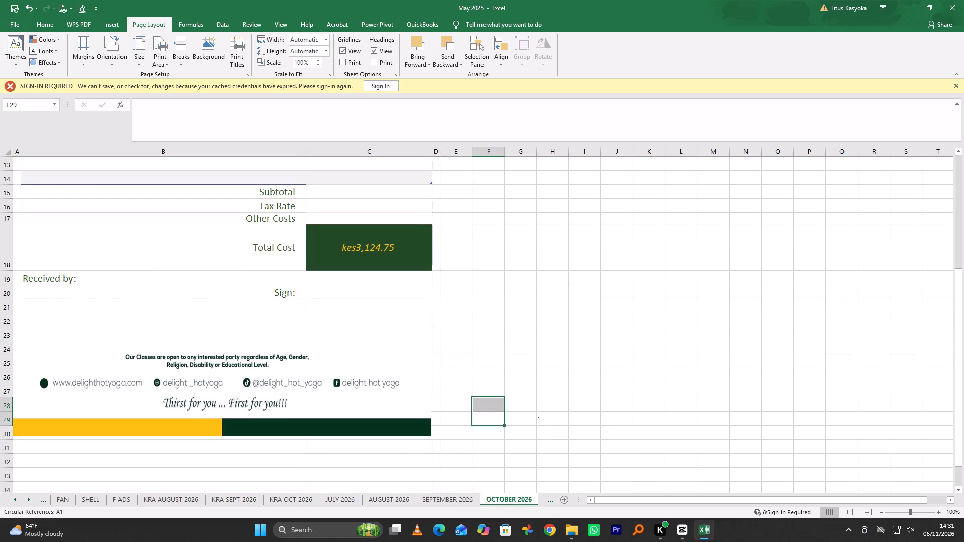
pyautogui.scroll(5, 329, 393)
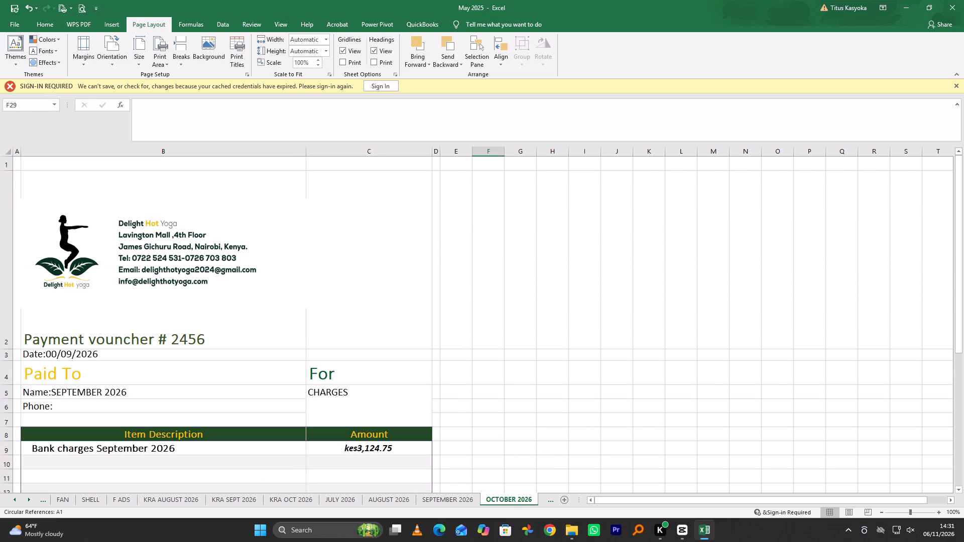
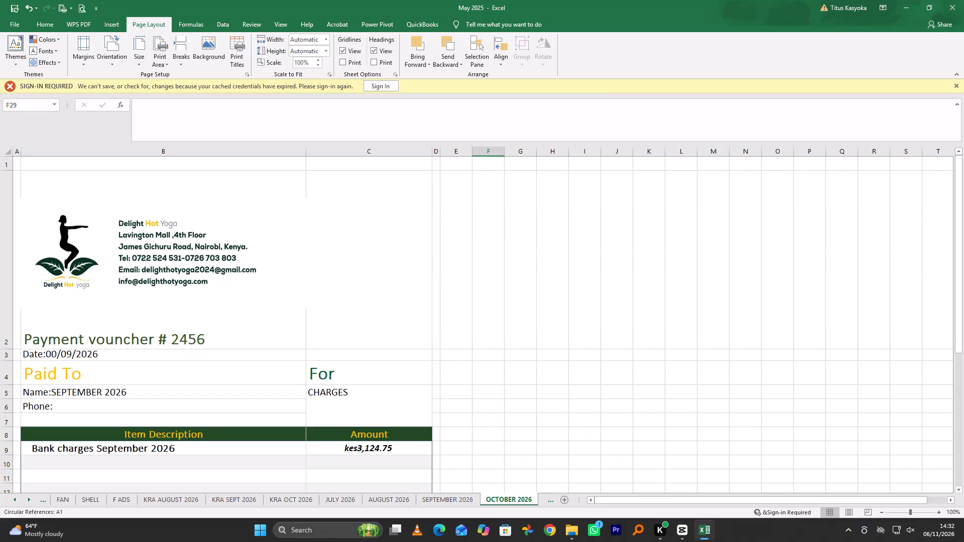
# Change the month in the date on the OCTOBER 2026 sheet so that it reads 00/10/2026.
pyautogui.doubleClick(71, 354)
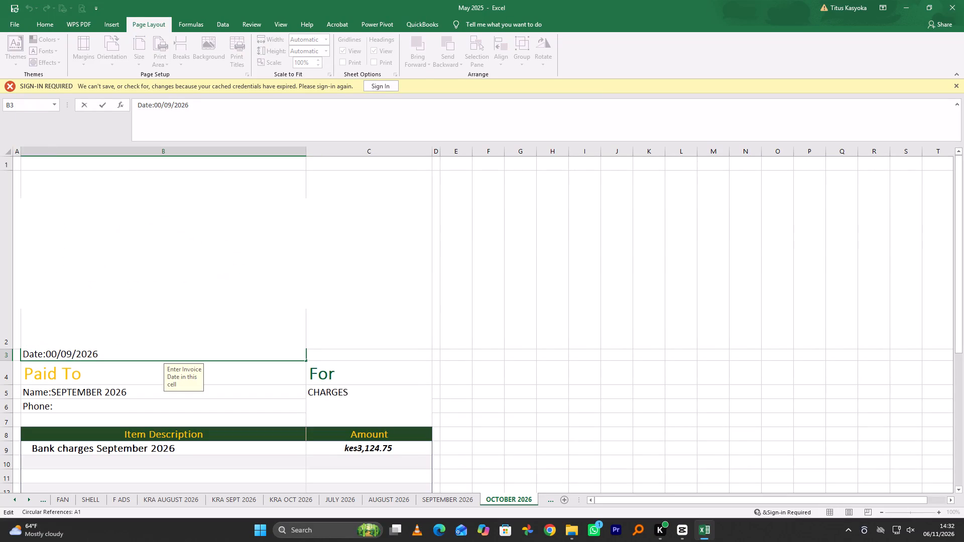
pyautogui.press('BackSpace')
pyautogui.press('BackSpace')
pyautogui.write('10')
# Change the month in the Name line under Paid To so that it reads OCTOBER 2026.
pyautogui.doubleClick(102, 392)
pyautogui.moveTo(102, 392); pyautogui.dragTo(100, 392)
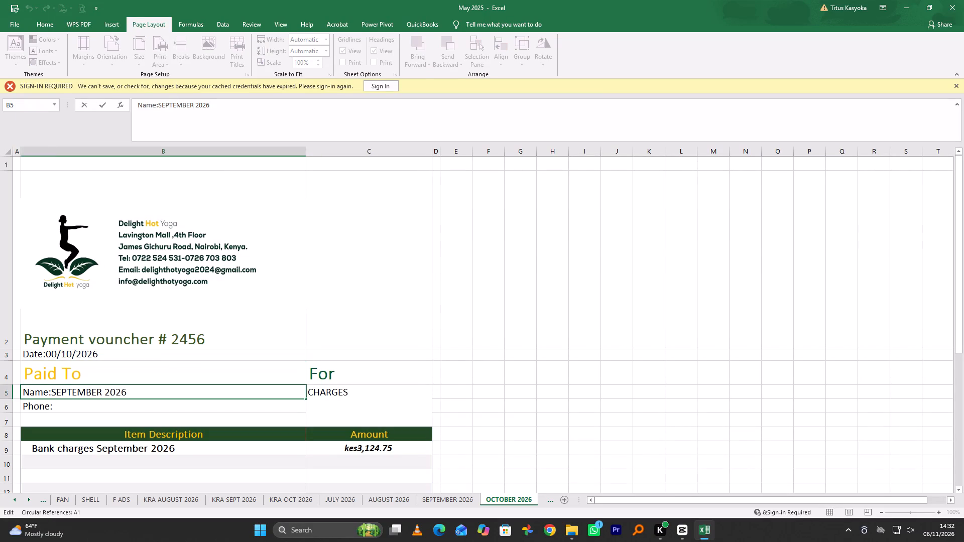
pyautogui.moveTo(100, 392); pyautogui.dragTo(52, 394)
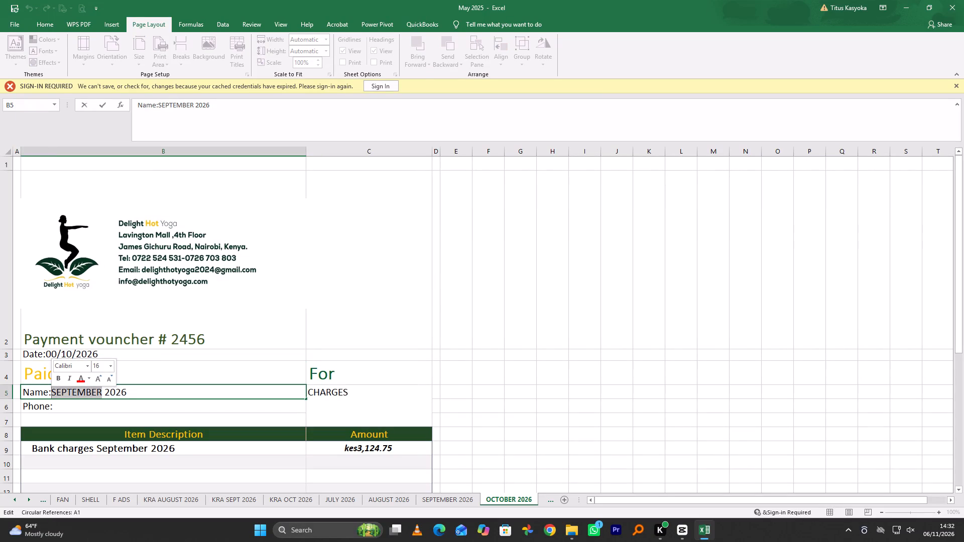
pyautogui.write('OCTOBER')
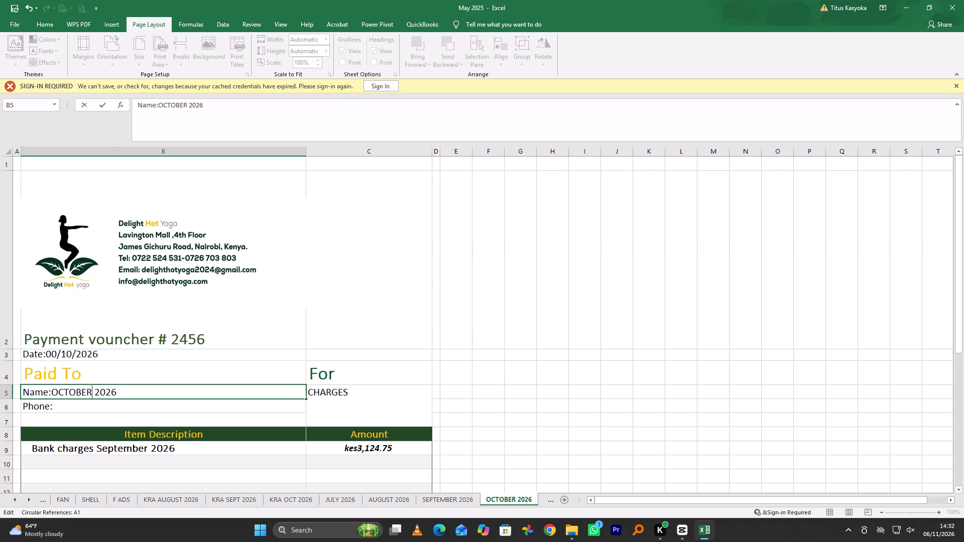
# Set the payment voucher number on the OCTOBER 2026 sheet to 2457.
pyautogui.doubleClick(203, 336)
pyautogui.press('BackSpace')
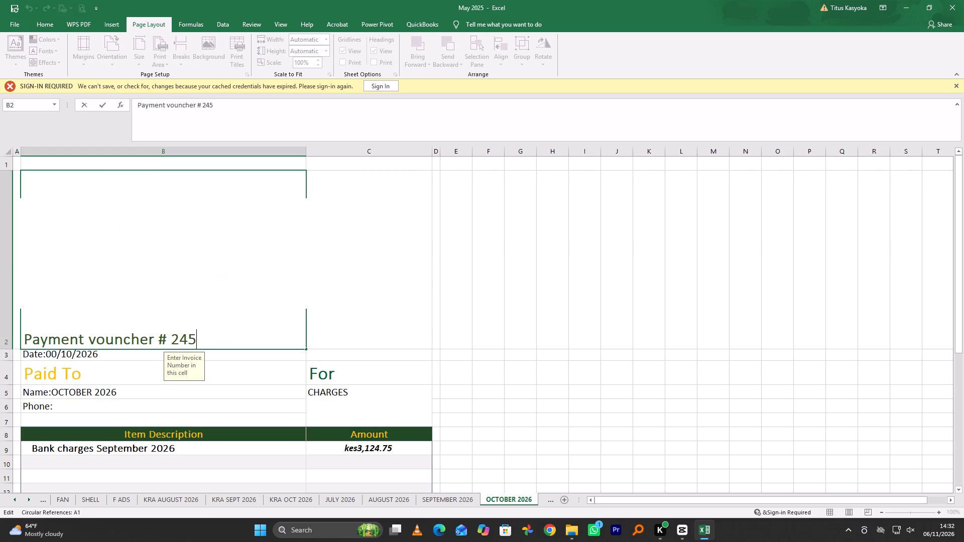
pyautogui.press('7')
pyautogui.click(551, 415)
# Set the print area of the OCTOBER 2026 sheet to the whole voucher, from A1 to D31.
pyautogui.scroll(-1, 106, 356)
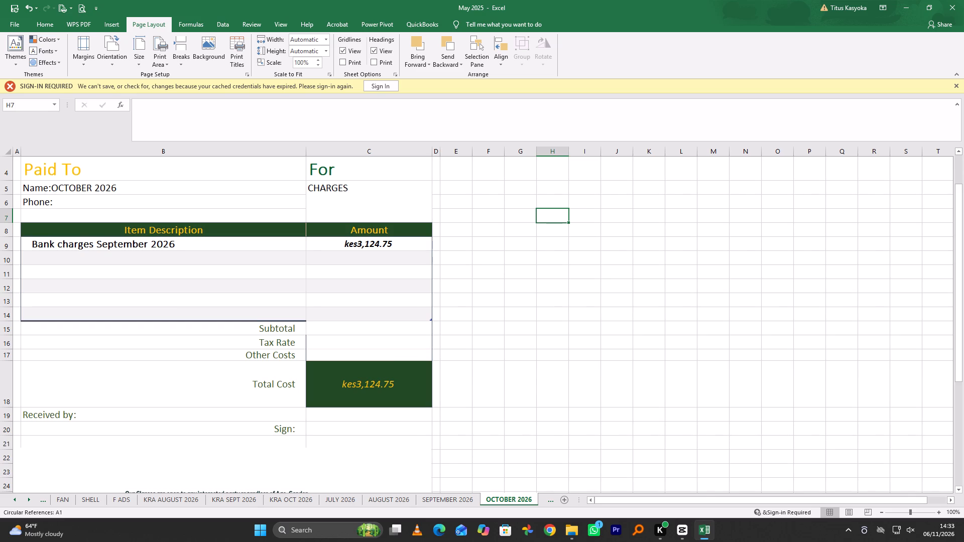
pyautogui.scroll(2, 103, 354)
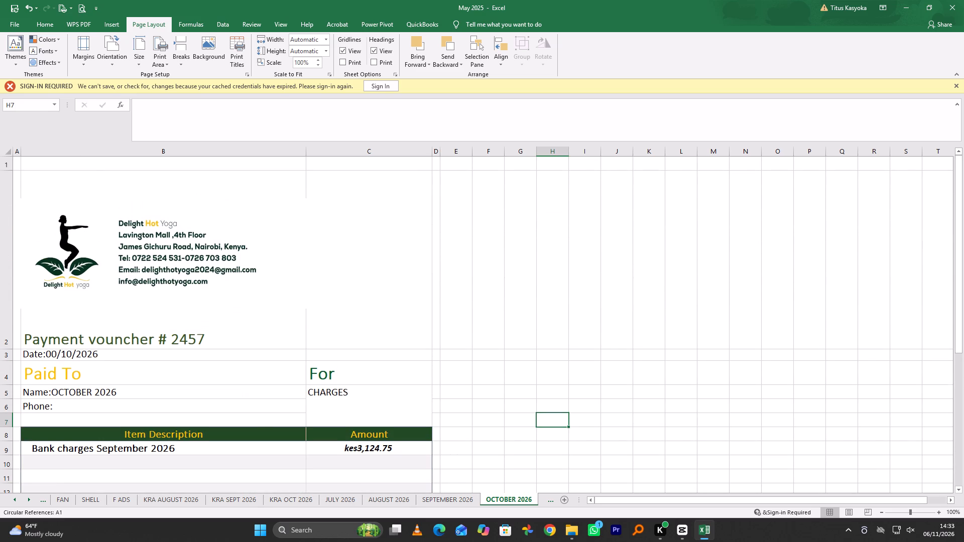
pyautogui.moveTo(16, 165); pyautogui.dragTo(387, 507)
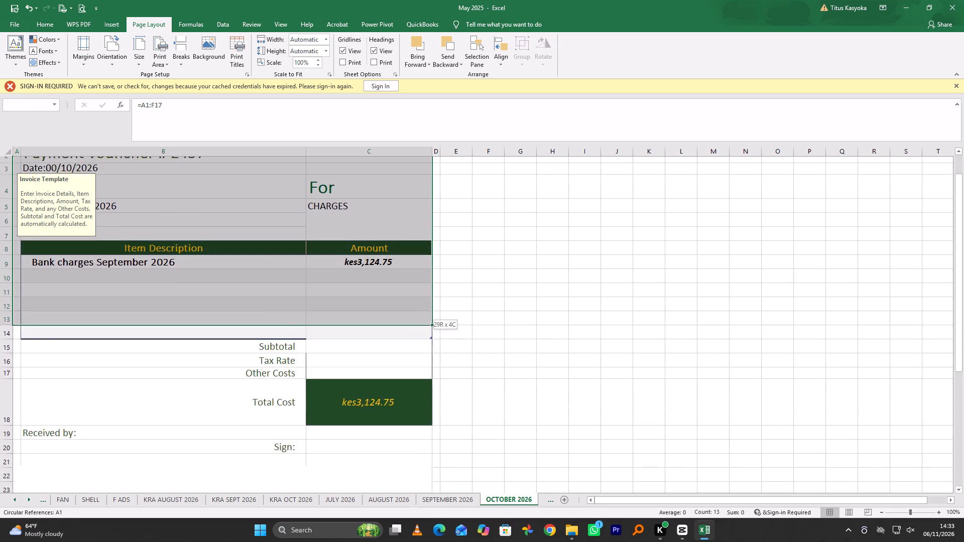
pyautogui.moveTo(387, 507); pyautogui.dragTo(435, 477)
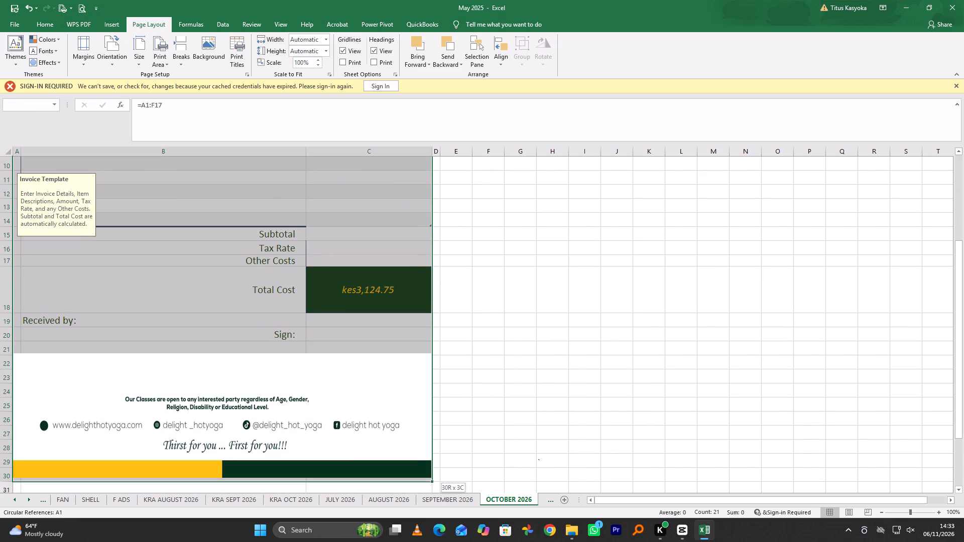
pyautogui.moveTo(435, 477); pyautogui.dragTo(438, 450)
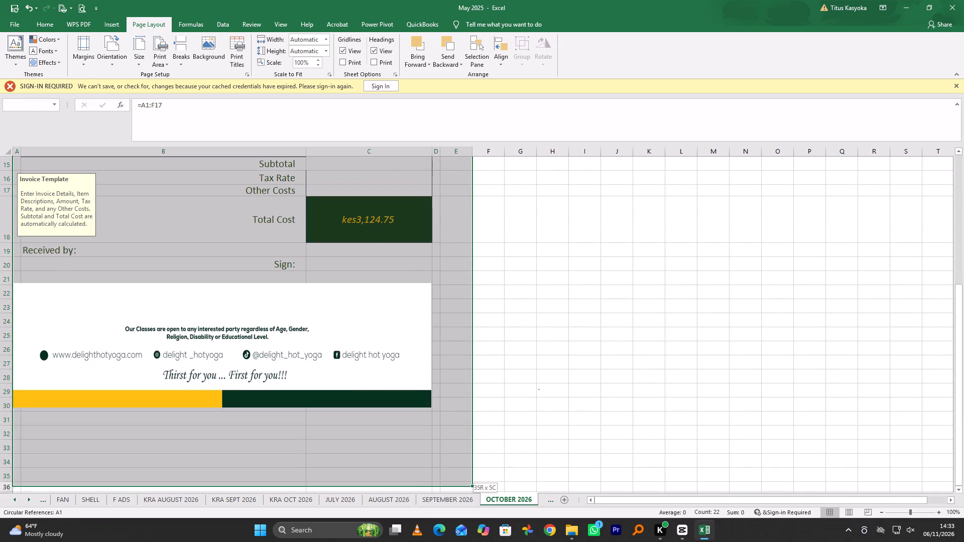
pyautogui.moveTo(438, 450); pyautogui.dragTo(438, 422)
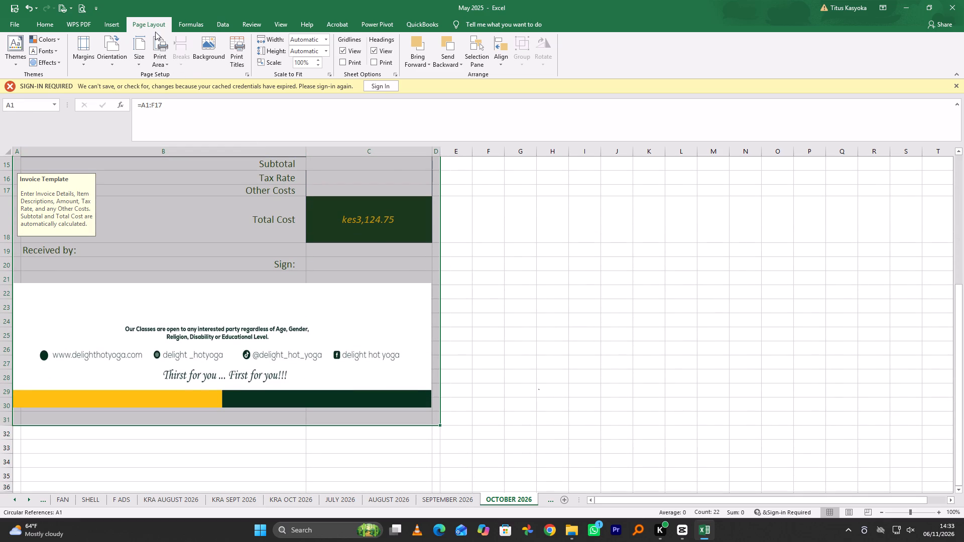
pyautogui.click(156, 22)
pyautogui.click(160, 55)
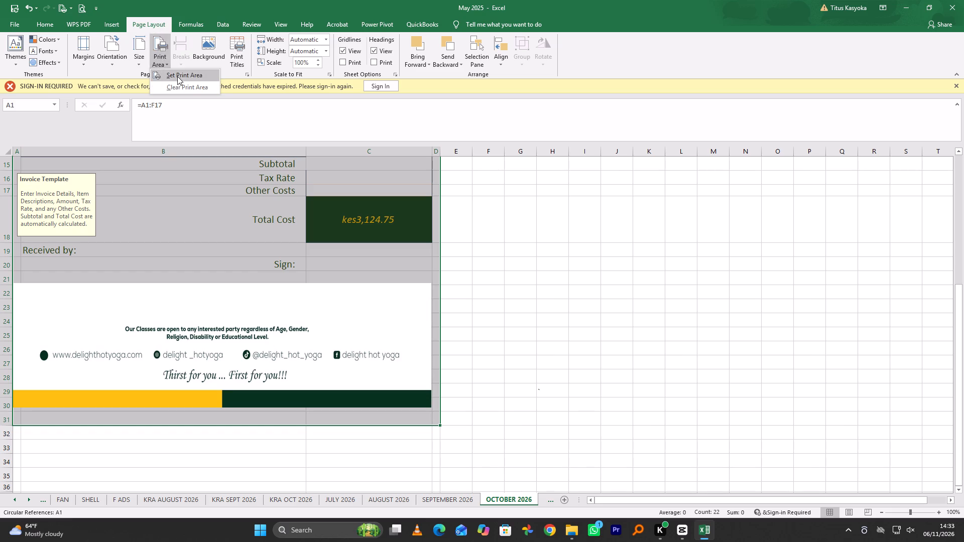
pyautogui.click(180, 76)
# Scale the October 2026 voucher to fit one page and print one copy on the EPSON L3250 Series.
pyautogui.click(18, 26)
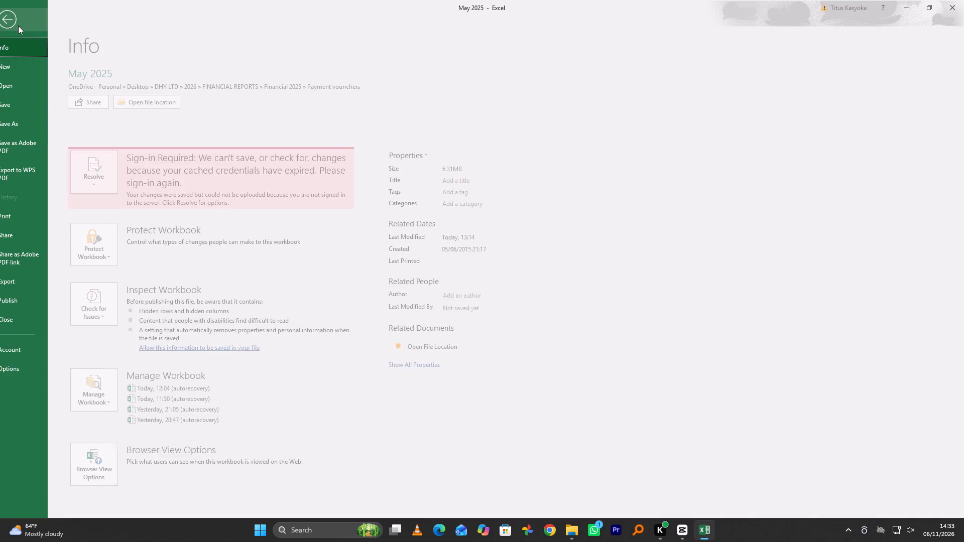
pyautogui.click(42, 217)
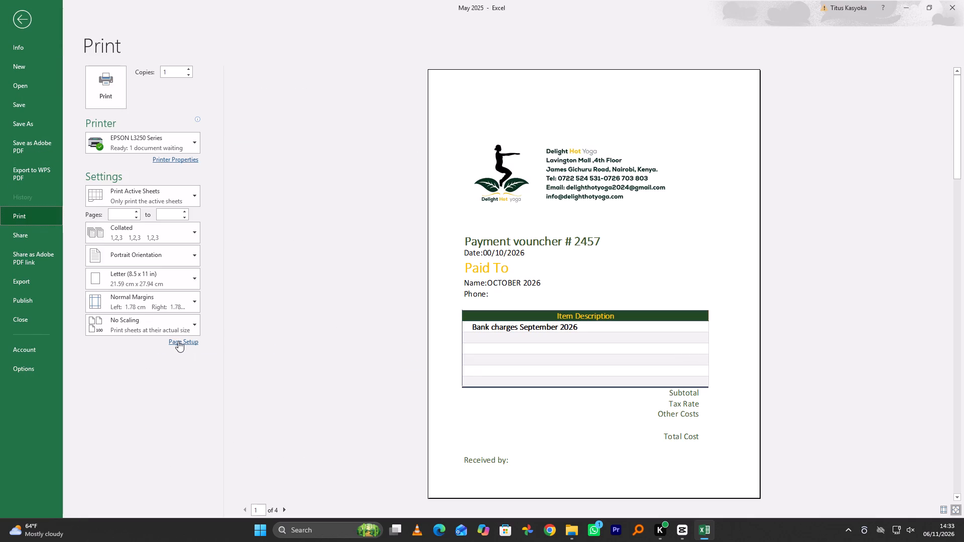
pyautogui.click(181, 341)
pyautogui.click(138, 212)
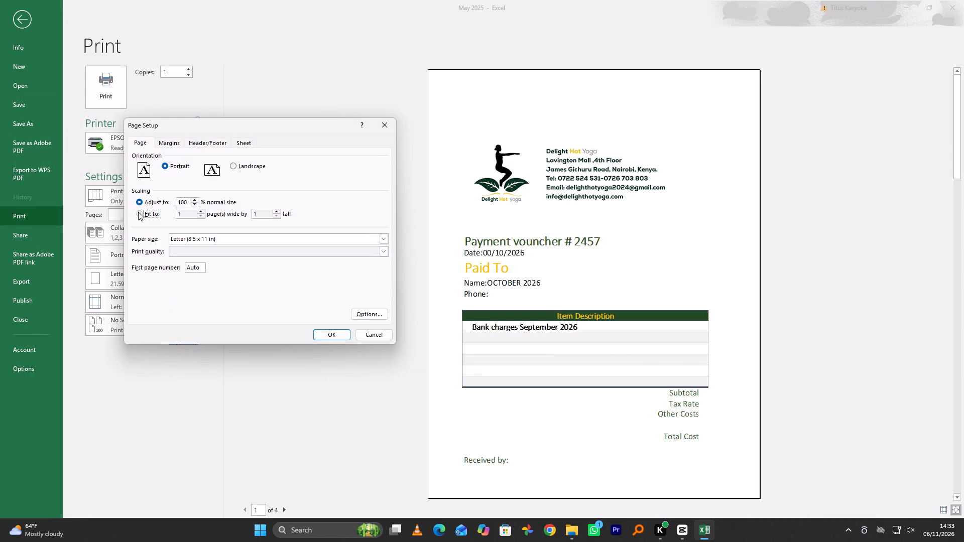
pyautogui.click(334, 336)
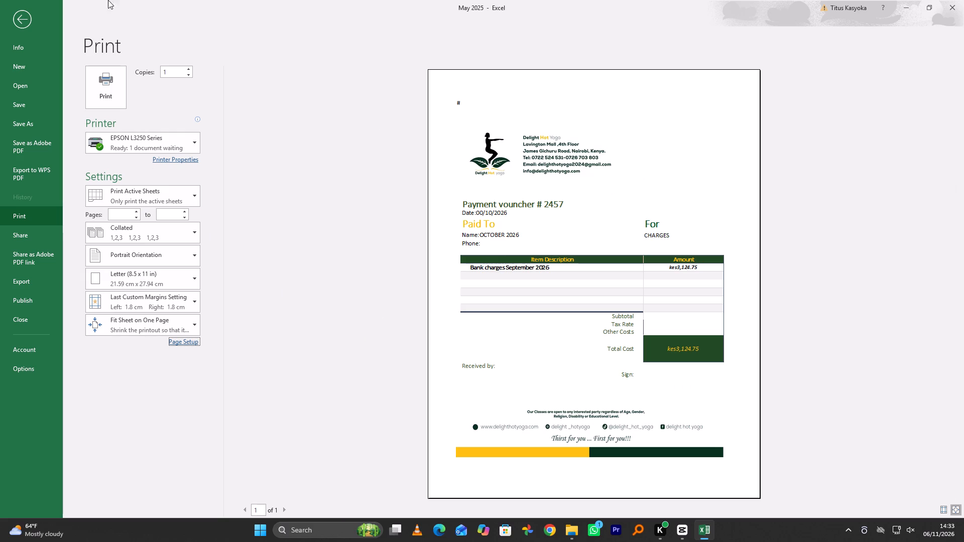
pyautogui.click(110, 94)
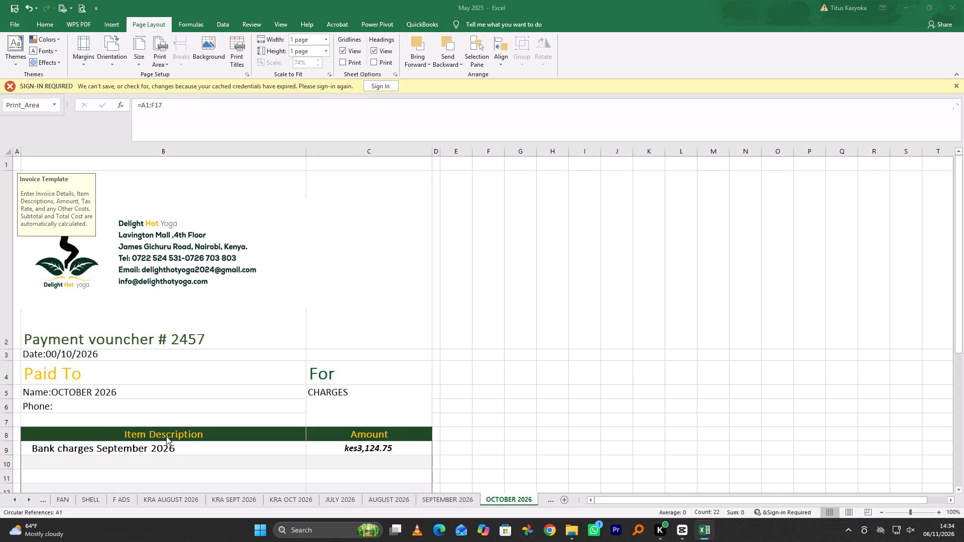
# Change the month in the item description so that it reads Bank charges October 2026.
pyautogui.tripleClick(147, 450)
pyautogui.click(147, 450)
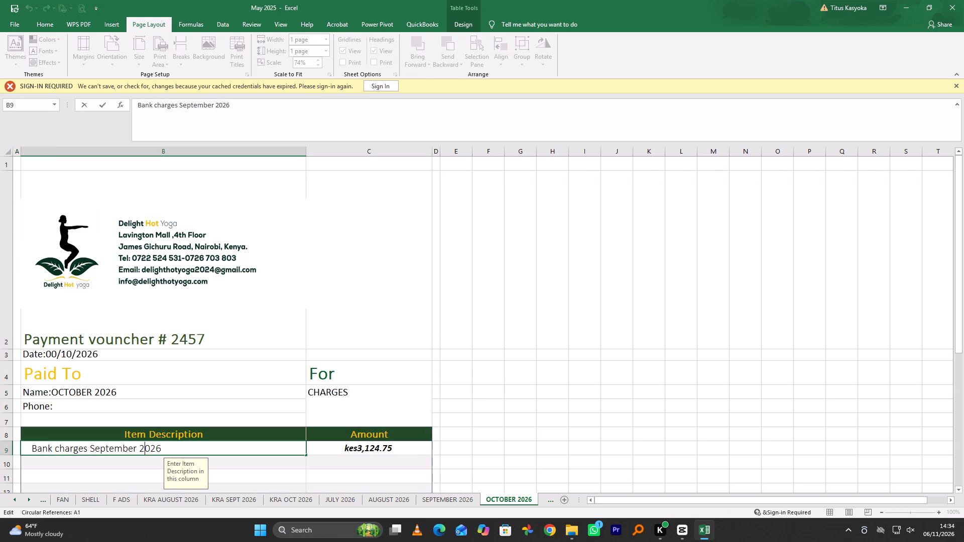
pyautogui.moveTo(136, 449); pyautogui.dragTo(90, 447)
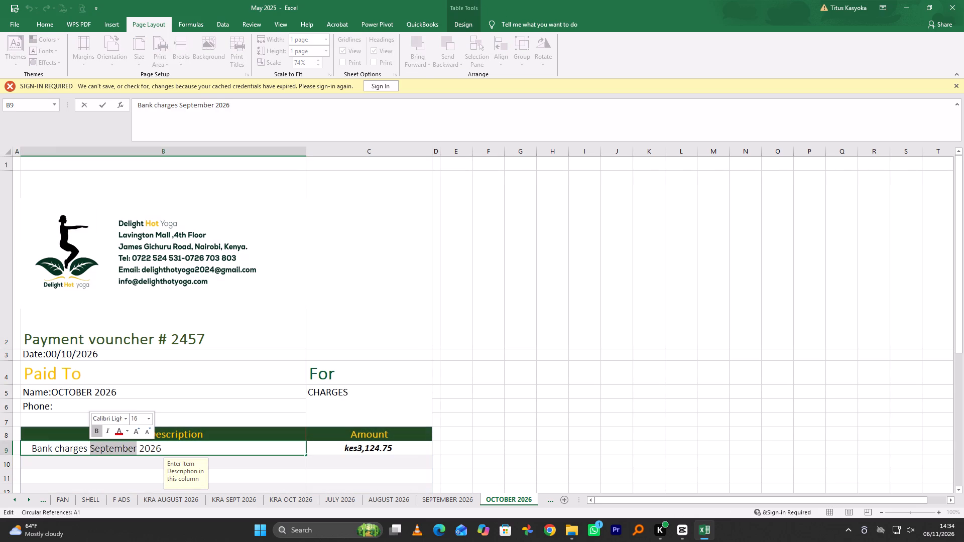
pyautogui.press('o')
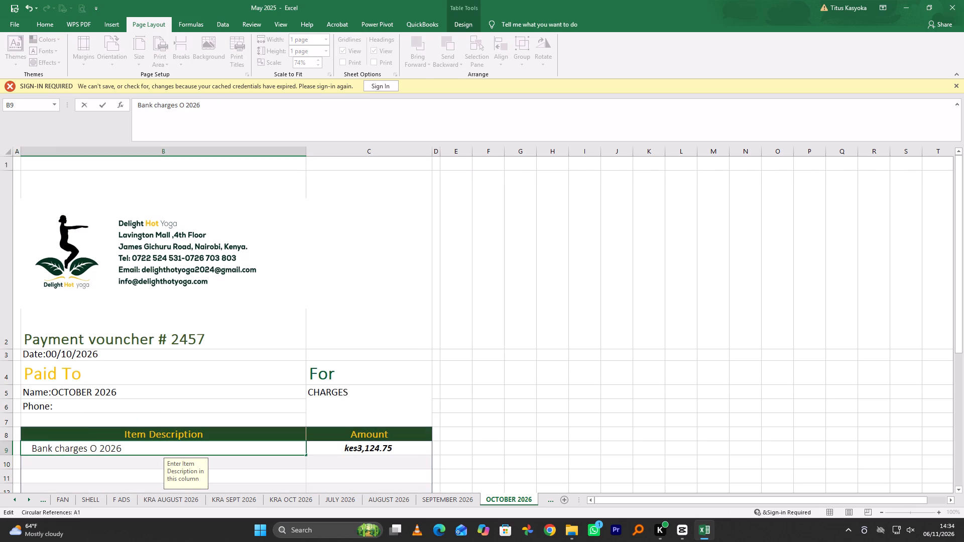
pyautogui.write('ctober')
pyautogui.click(494, 431)
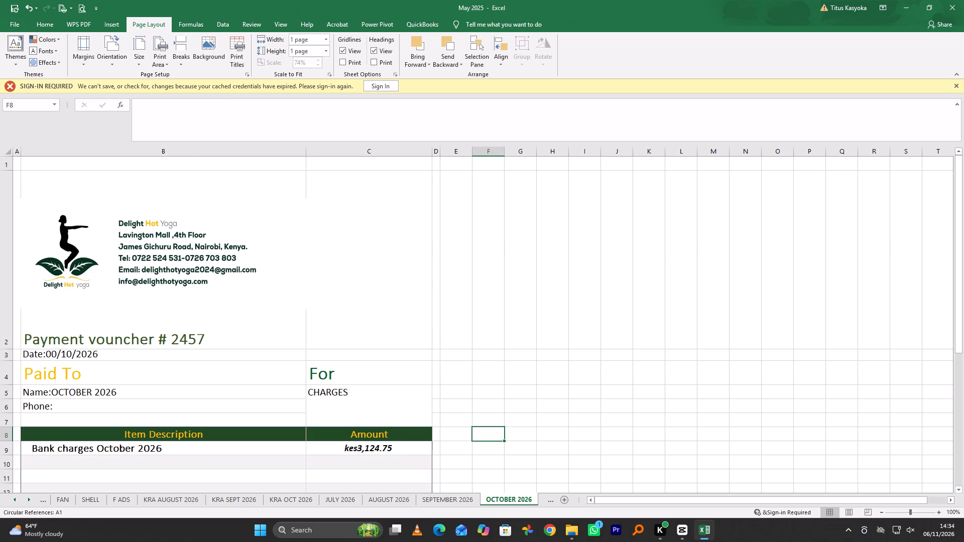